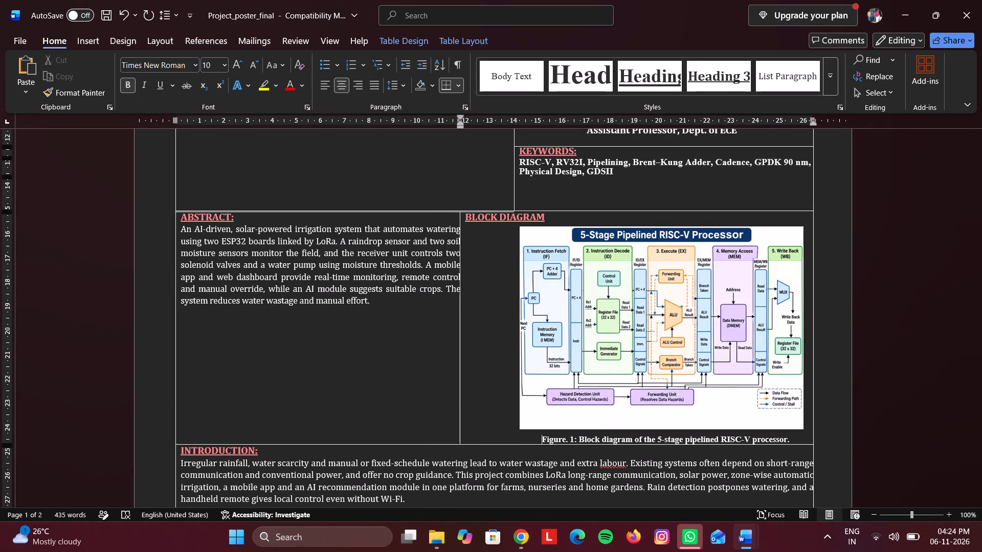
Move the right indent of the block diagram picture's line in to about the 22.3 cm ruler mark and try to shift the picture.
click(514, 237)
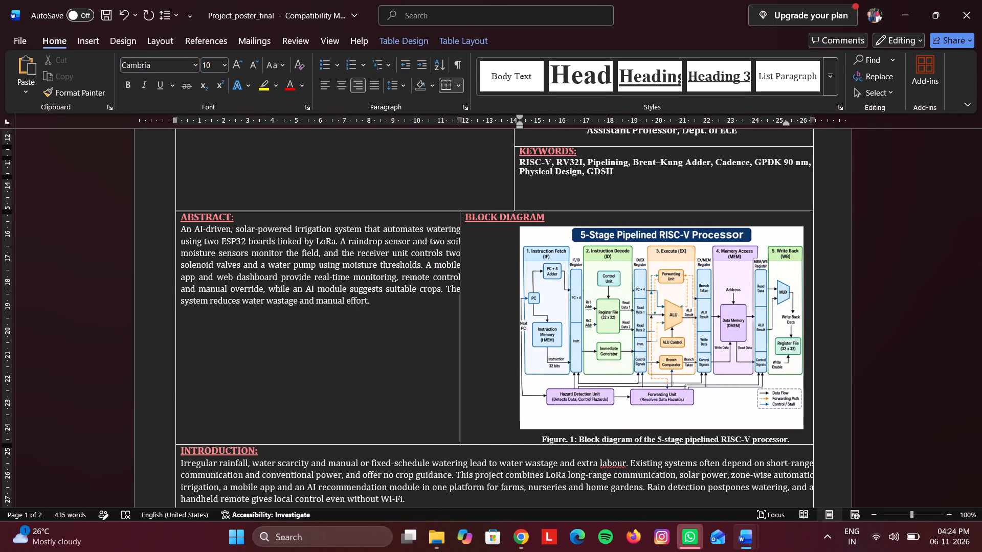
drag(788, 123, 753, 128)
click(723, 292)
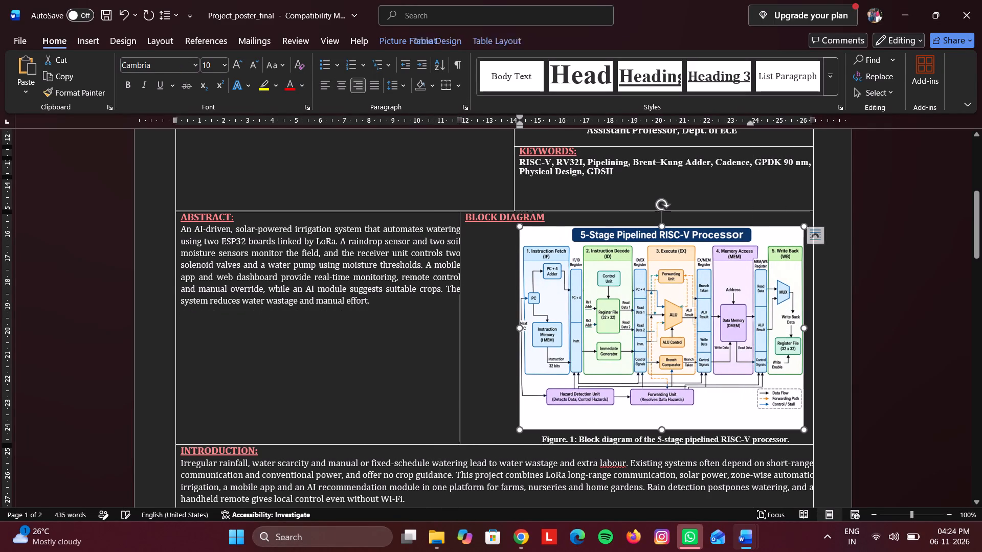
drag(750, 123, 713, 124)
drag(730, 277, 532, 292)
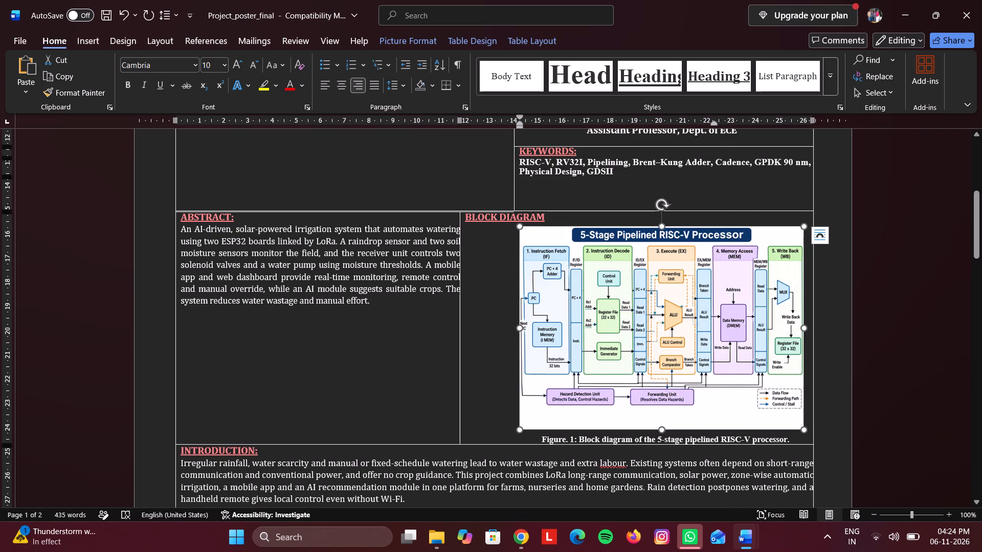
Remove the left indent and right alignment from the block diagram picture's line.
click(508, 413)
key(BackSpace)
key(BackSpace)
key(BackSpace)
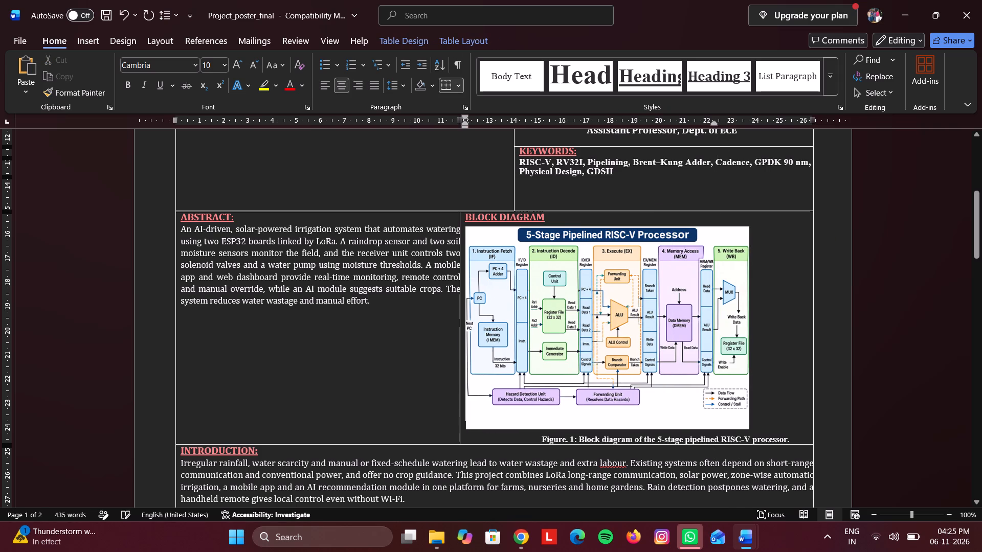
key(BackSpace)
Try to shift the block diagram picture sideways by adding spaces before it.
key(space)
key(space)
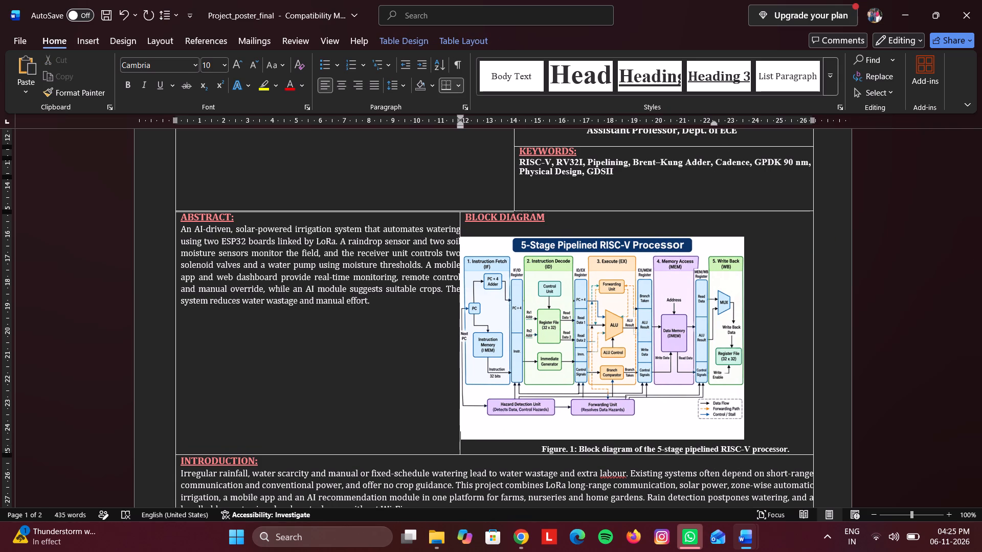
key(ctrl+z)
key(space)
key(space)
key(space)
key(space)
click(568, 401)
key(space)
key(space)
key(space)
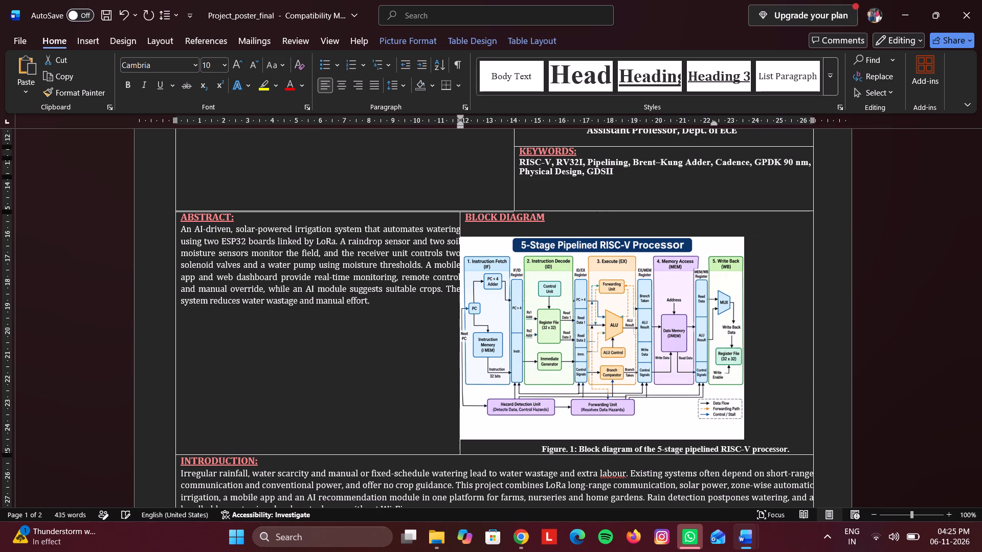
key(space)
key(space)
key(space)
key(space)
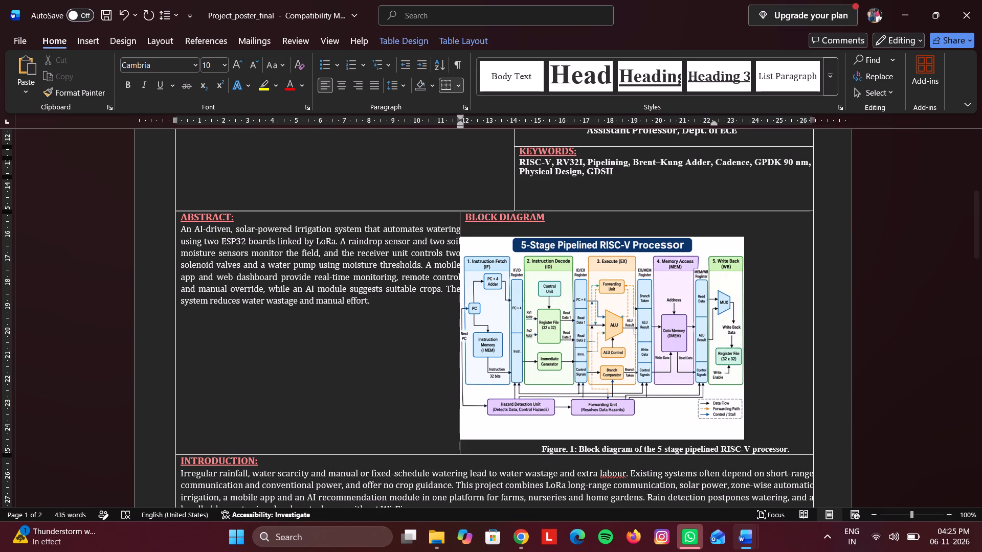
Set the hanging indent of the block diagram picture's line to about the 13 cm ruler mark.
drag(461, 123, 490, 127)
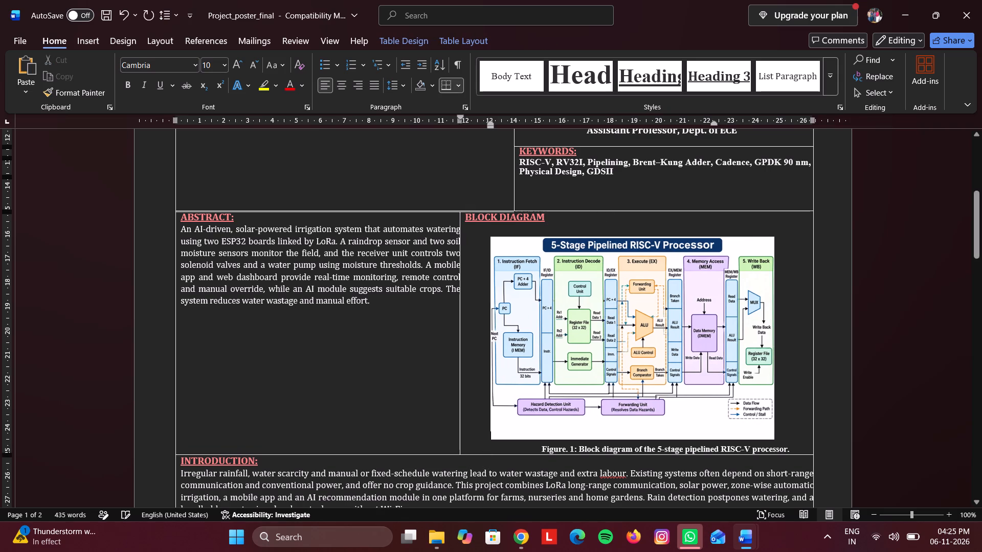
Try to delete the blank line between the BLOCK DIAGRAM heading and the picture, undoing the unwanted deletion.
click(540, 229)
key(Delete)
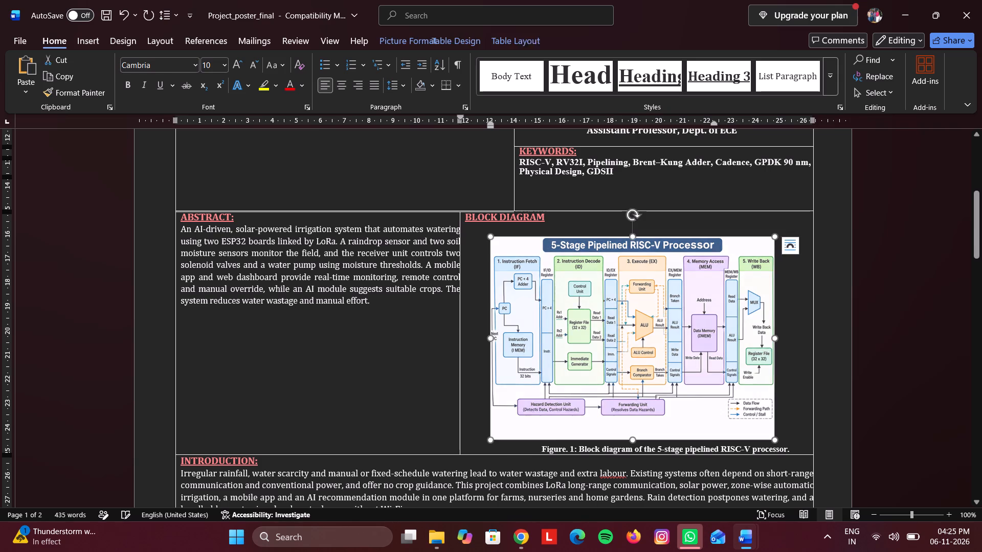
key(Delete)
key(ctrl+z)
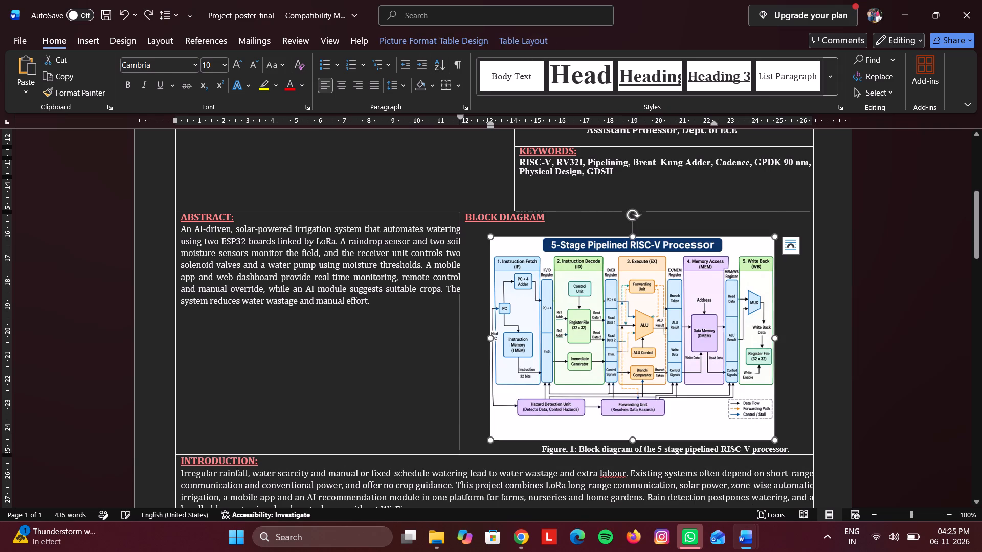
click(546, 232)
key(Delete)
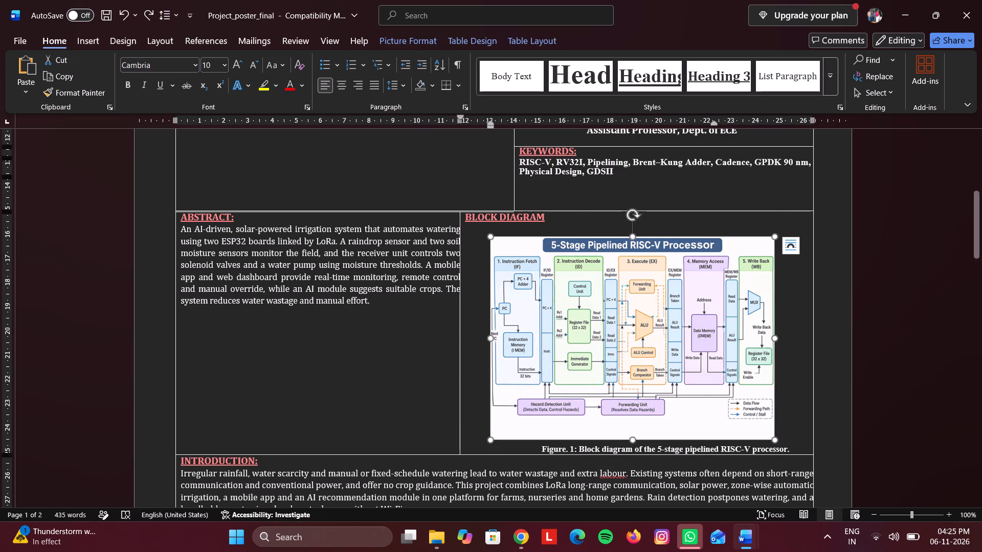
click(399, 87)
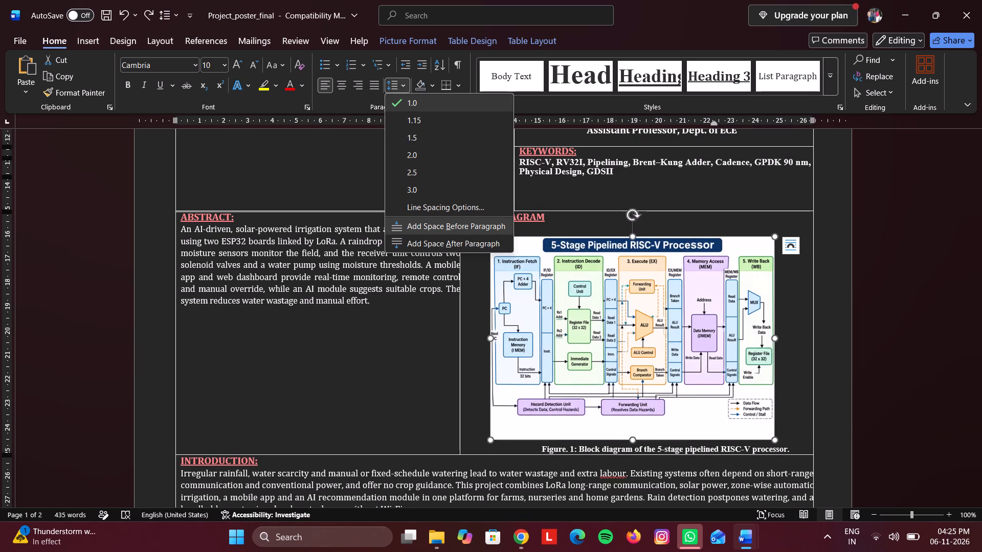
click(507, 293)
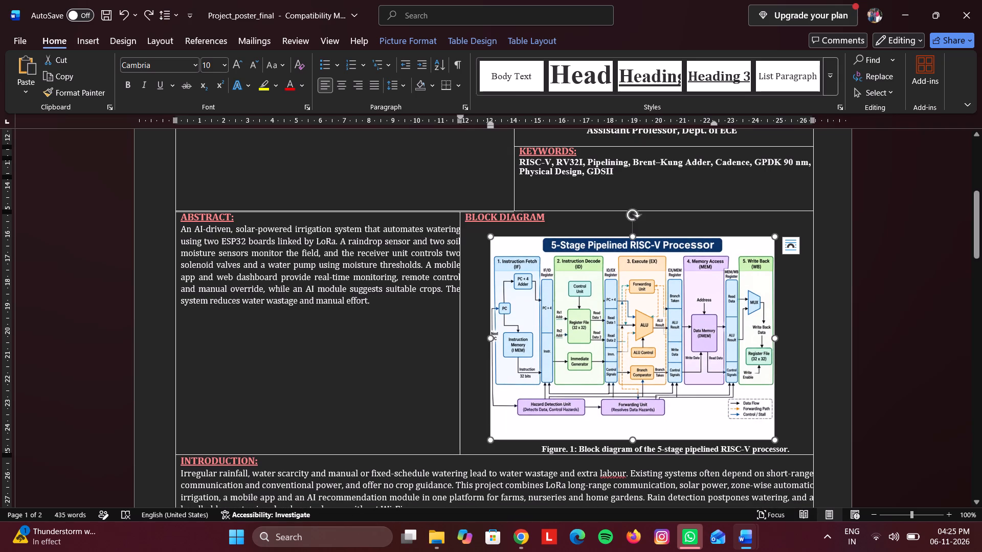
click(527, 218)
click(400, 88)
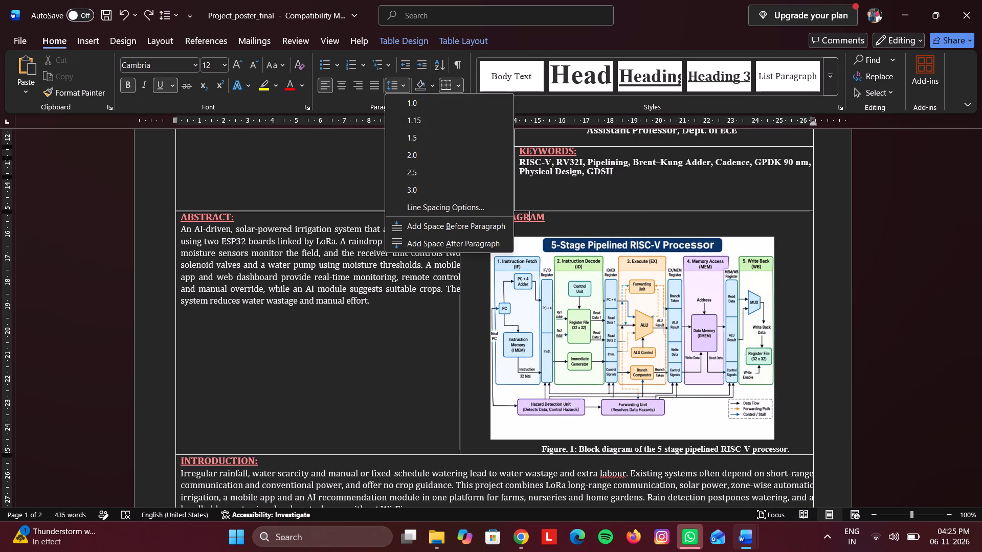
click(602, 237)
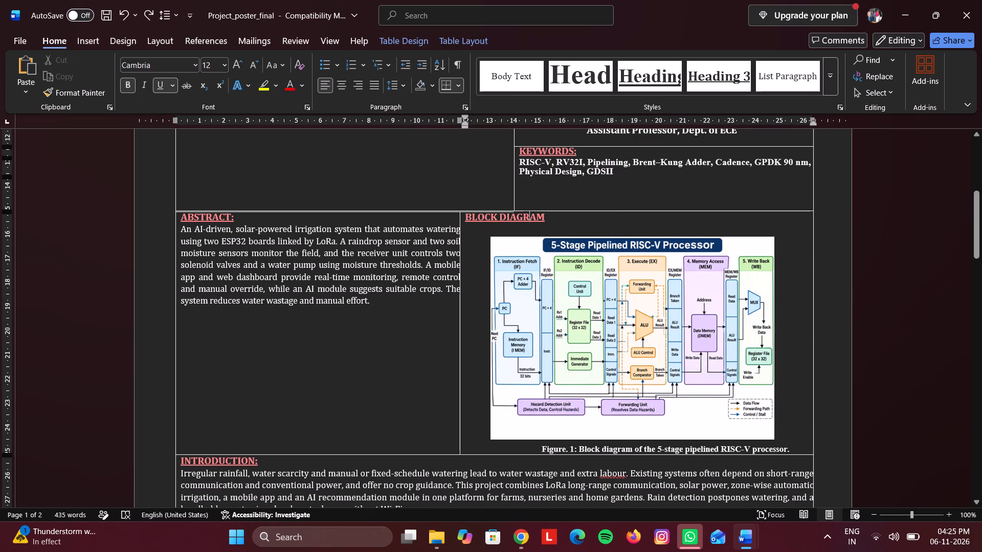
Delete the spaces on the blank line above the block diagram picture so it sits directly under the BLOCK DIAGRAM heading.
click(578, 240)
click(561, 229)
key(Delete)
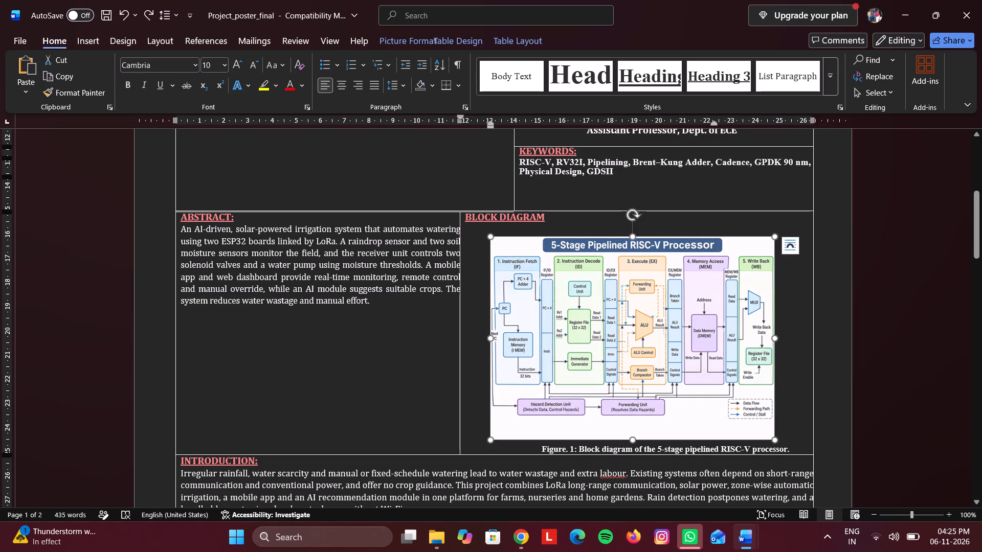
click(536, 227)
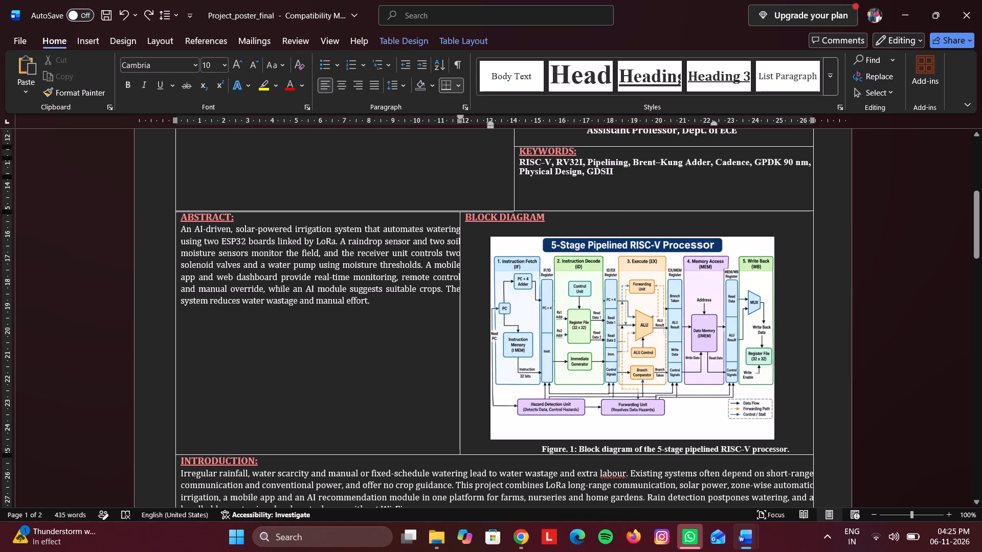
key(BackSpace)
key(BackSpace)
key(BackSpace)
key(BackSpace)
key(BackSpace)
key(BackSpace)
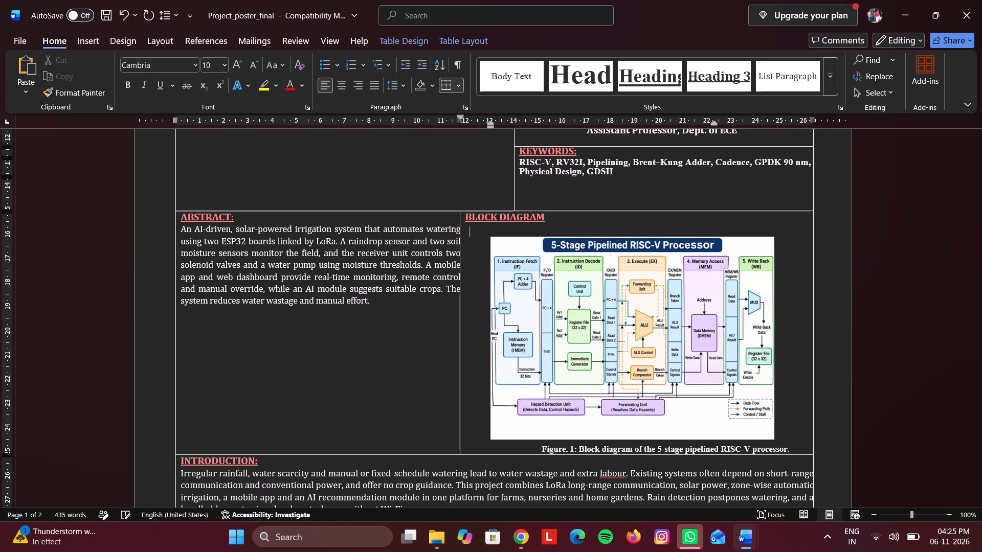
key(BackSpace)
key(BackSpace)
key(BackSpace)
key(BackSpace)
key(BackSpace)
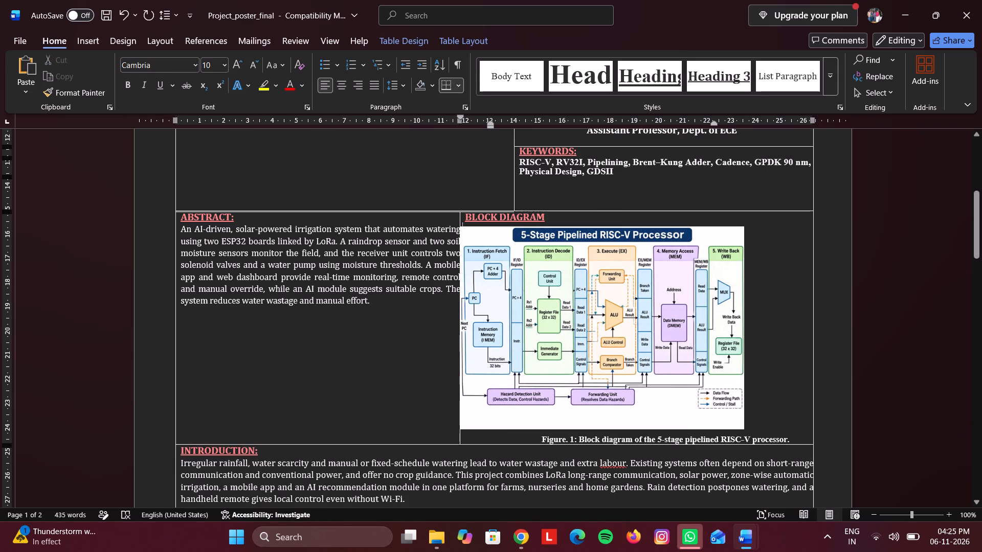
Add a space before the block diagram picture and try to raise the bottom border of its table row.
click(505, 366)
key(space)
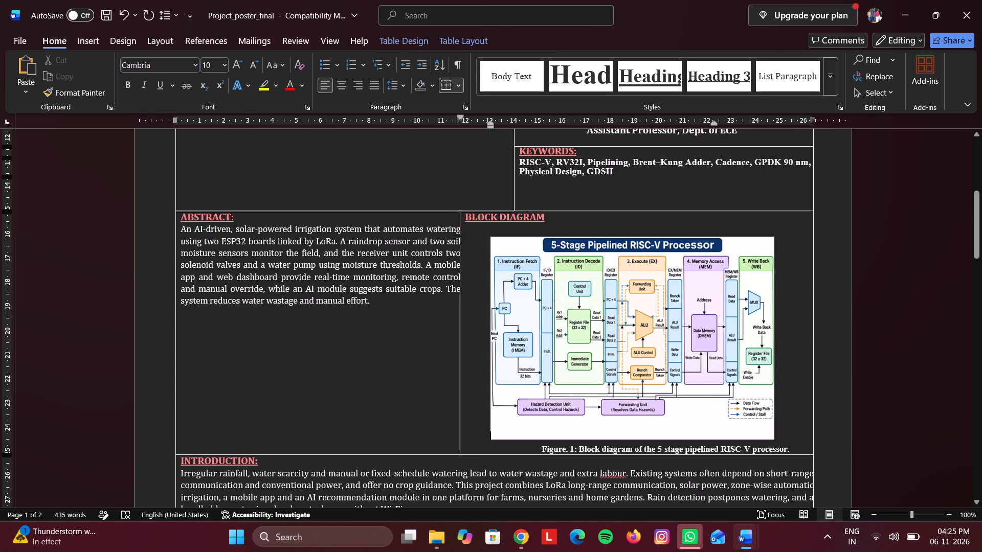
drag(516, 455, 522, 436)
Delete the block diagram picture together with its line from the BLOCK DIAGRAM cell.
double_click(523, 231)
click(523, 231)
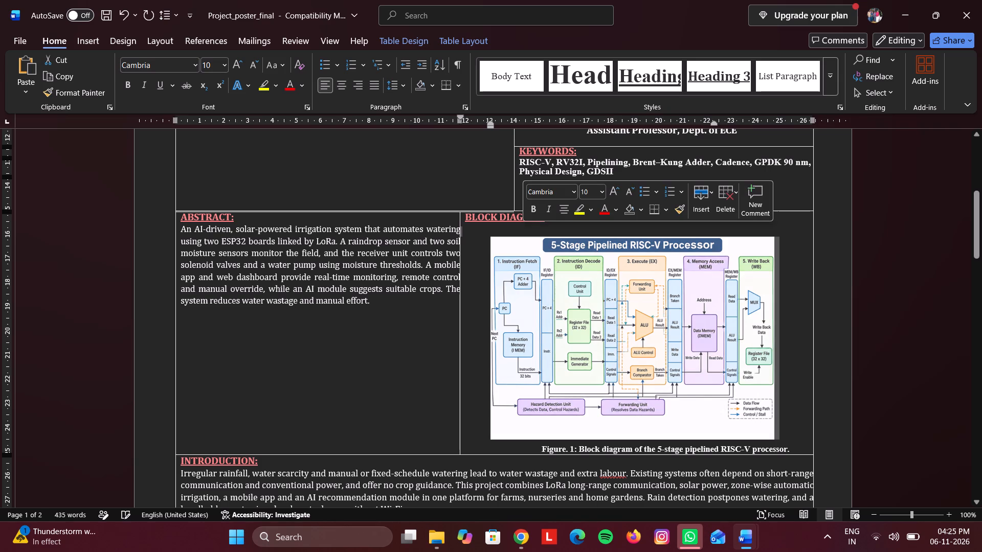
key(Delete)
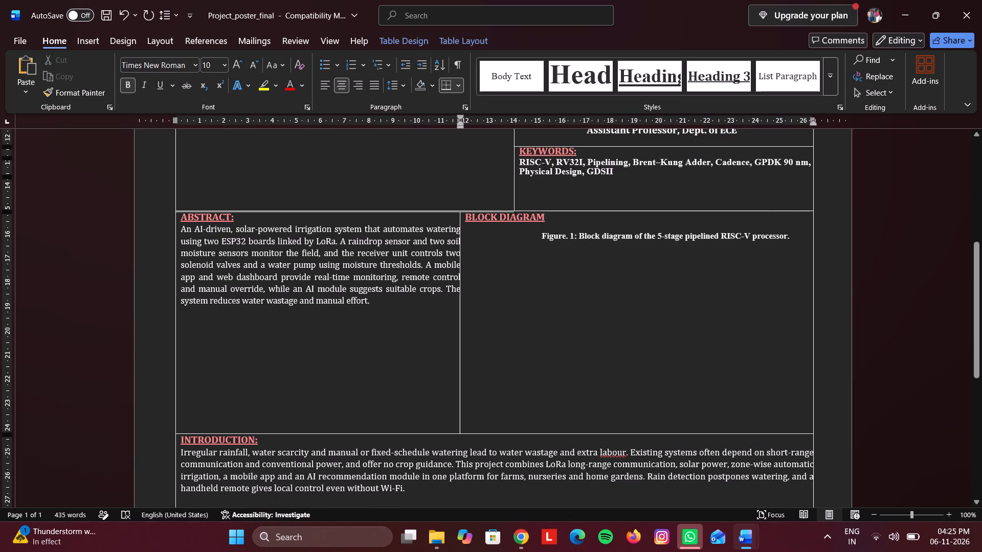
Close the gap above the Figure 1 caption and put the caption on a new line directly under the BLOCK DIAGRAM heading.
key(BackSpace)
key(BackSpace)
key(BackSpace)
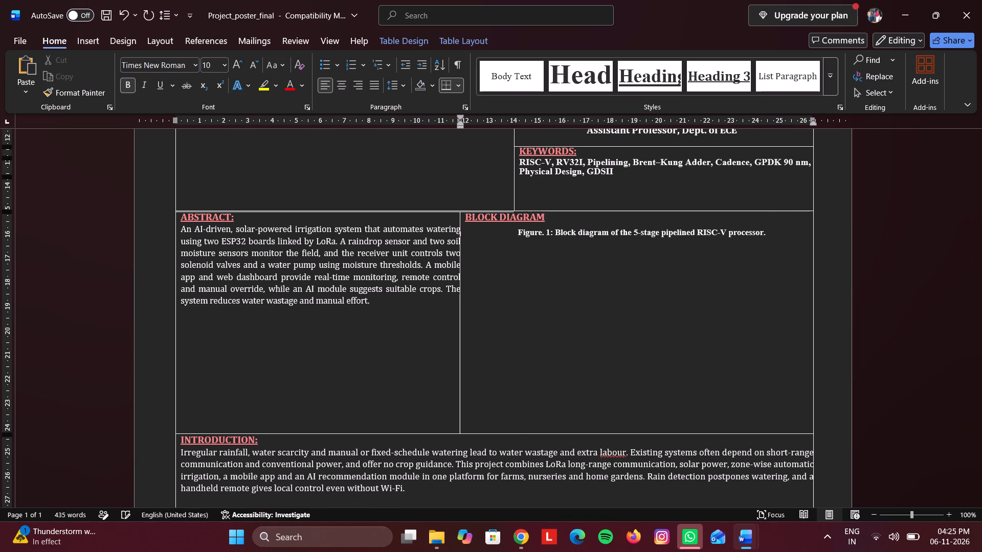
key(ctrl+v)
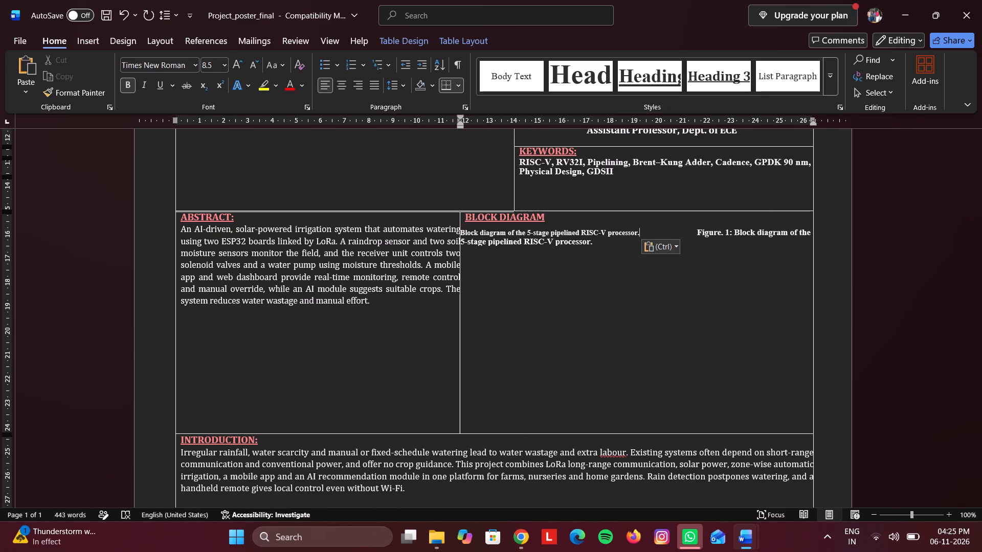
key(ctrl+z)
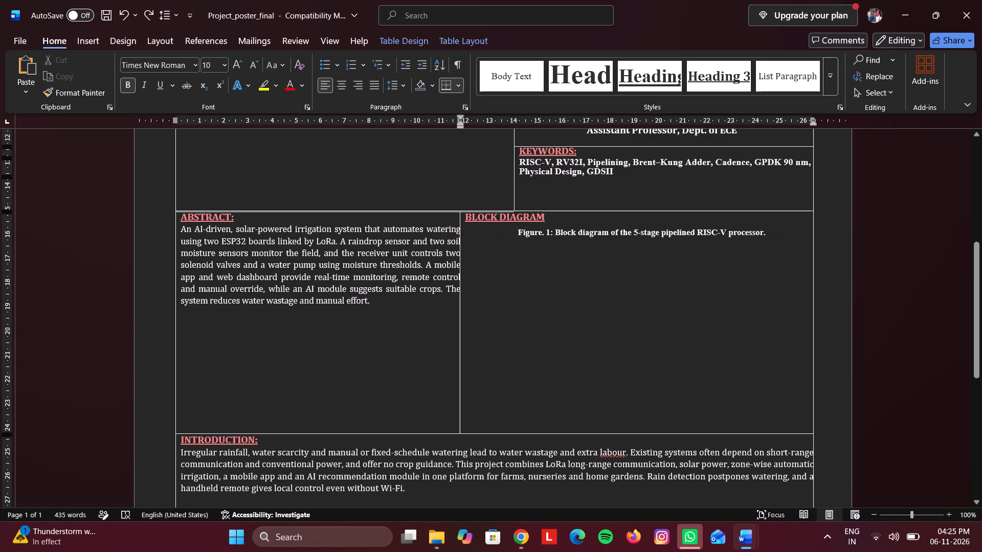
key(BackSpace)
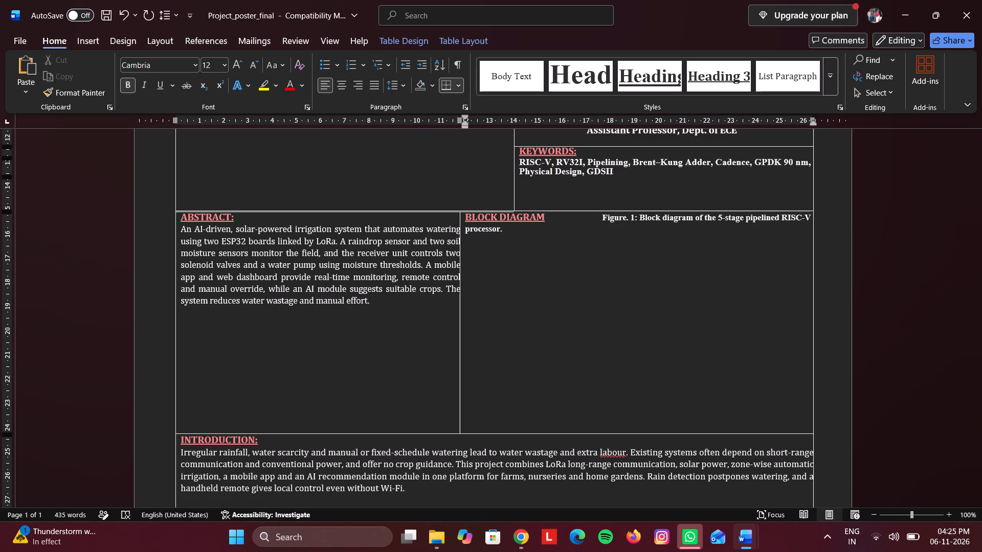
key(Return)
Insert the picture file "block diagram" from the Major Project folder on this device before the Figure 1 caption.
click(88, 42)
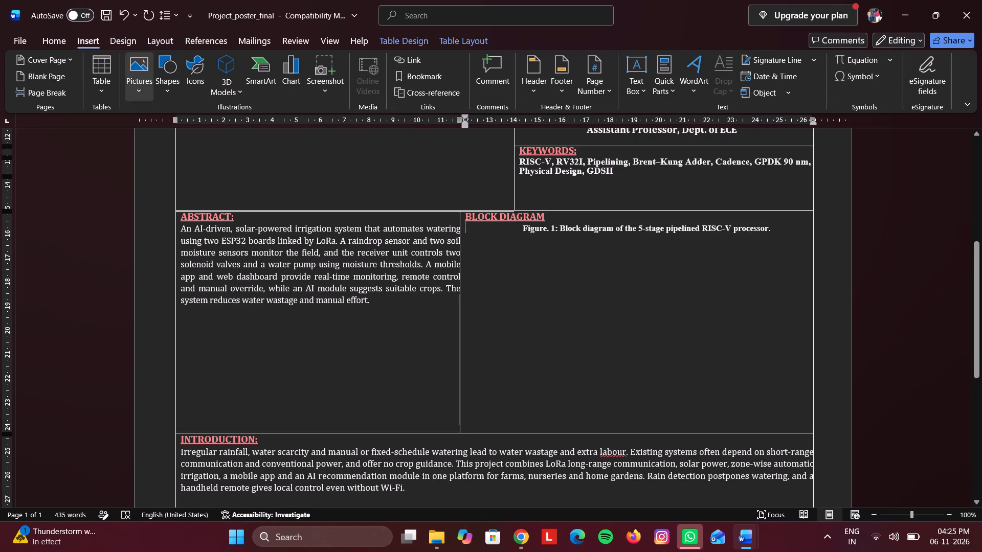
click(147, 92)
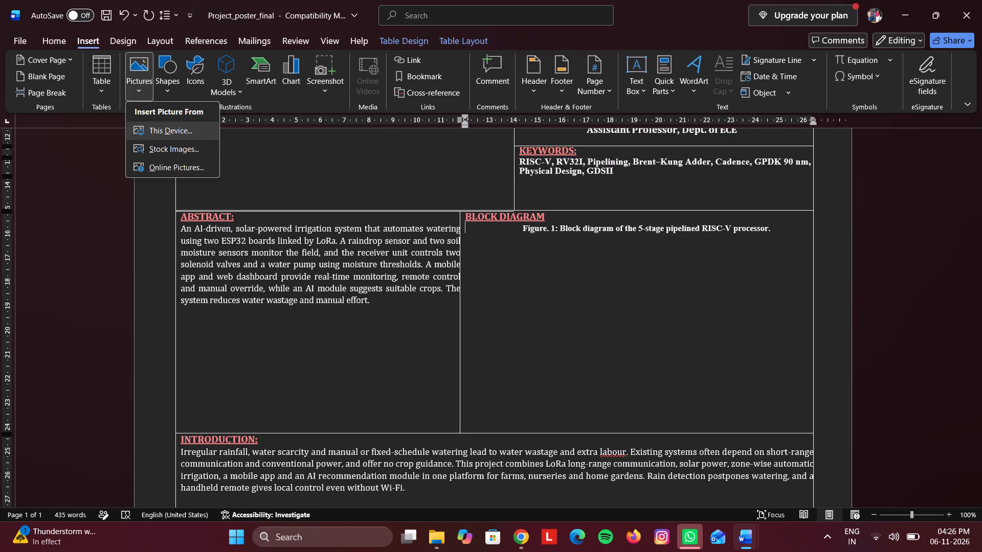
click(173, 131)
click(160, 225)
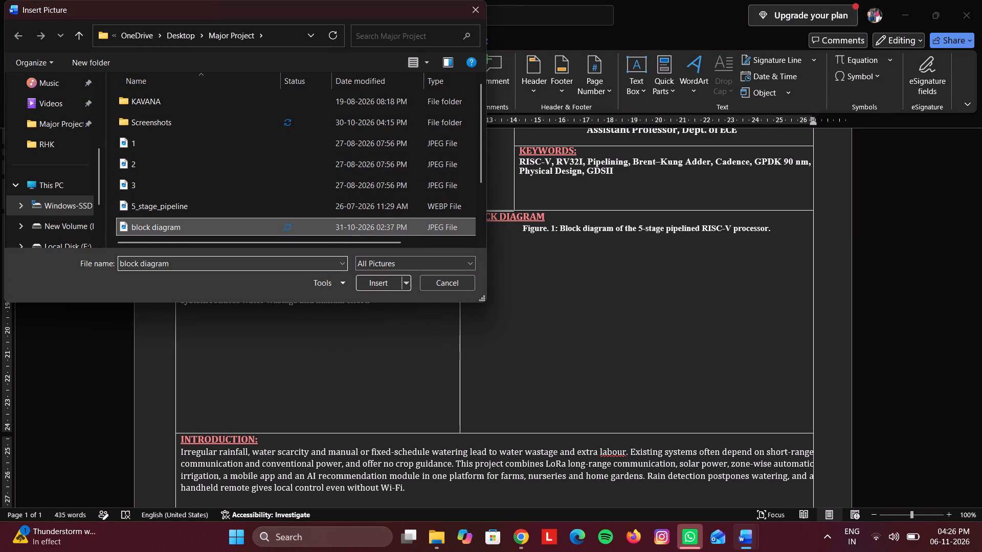
click(380, 283)
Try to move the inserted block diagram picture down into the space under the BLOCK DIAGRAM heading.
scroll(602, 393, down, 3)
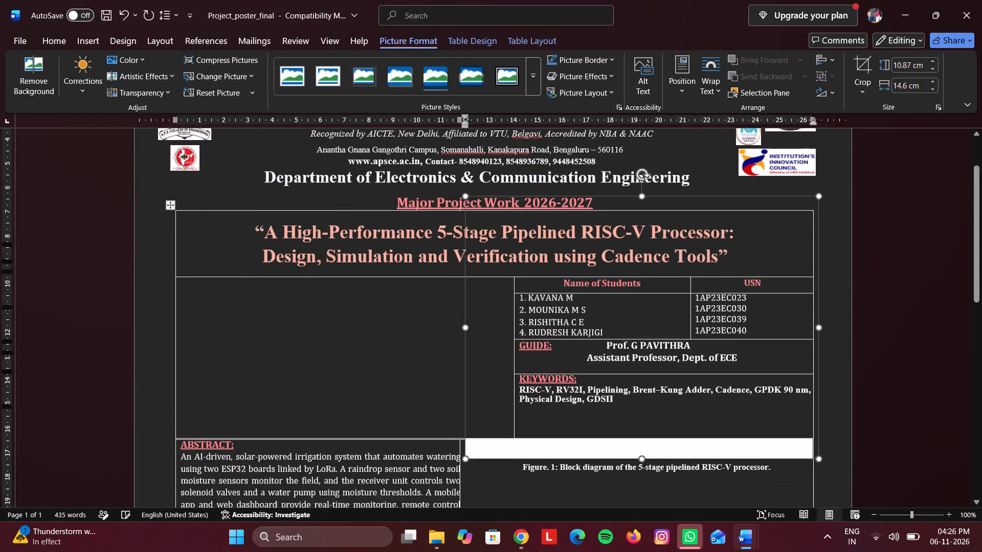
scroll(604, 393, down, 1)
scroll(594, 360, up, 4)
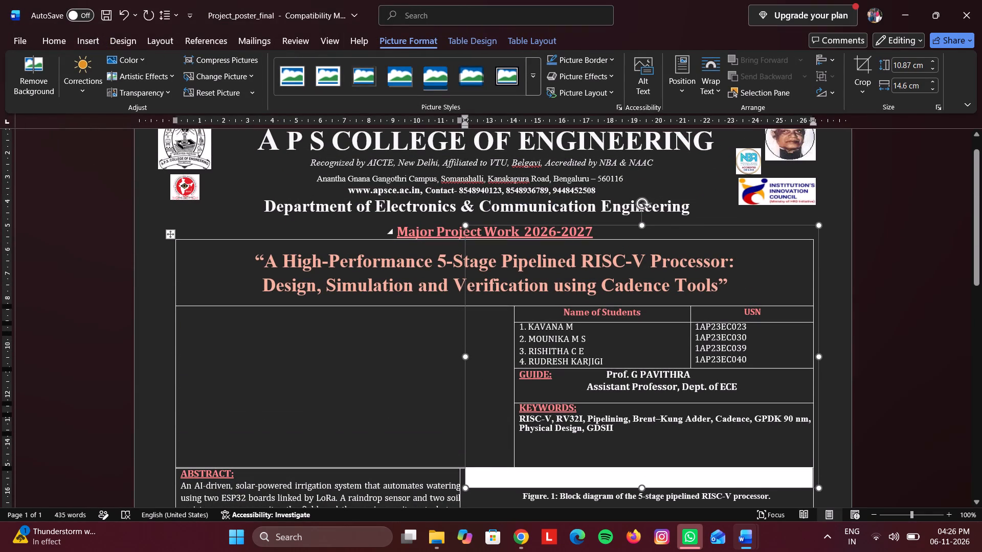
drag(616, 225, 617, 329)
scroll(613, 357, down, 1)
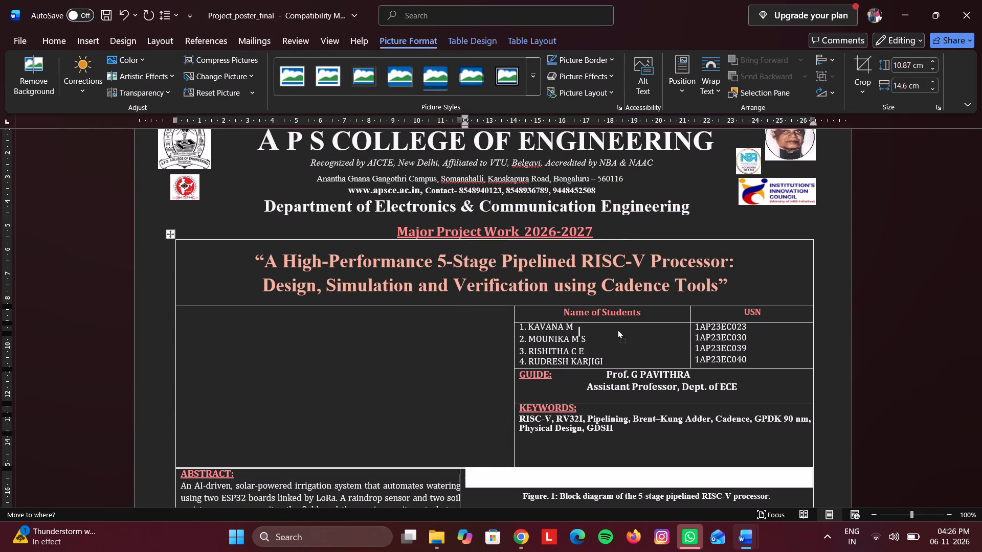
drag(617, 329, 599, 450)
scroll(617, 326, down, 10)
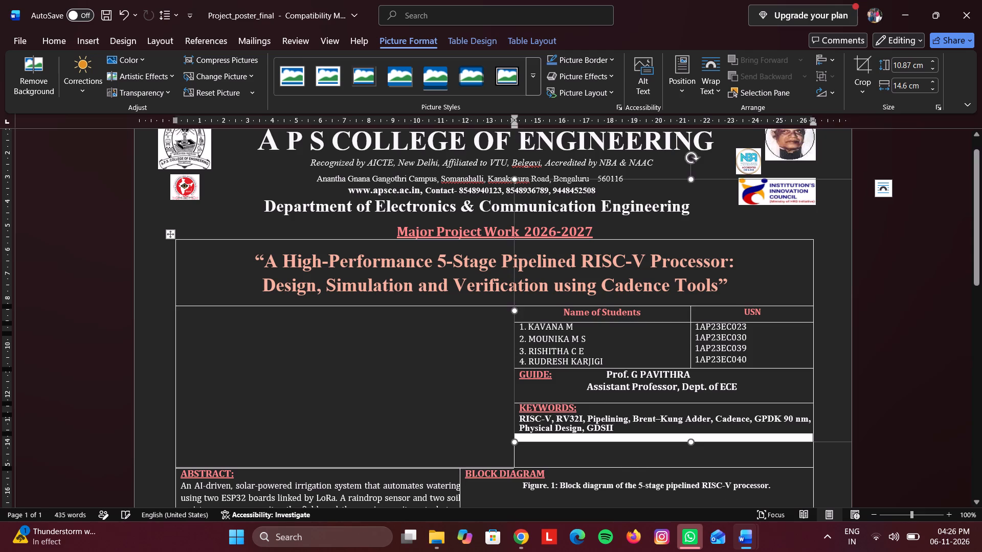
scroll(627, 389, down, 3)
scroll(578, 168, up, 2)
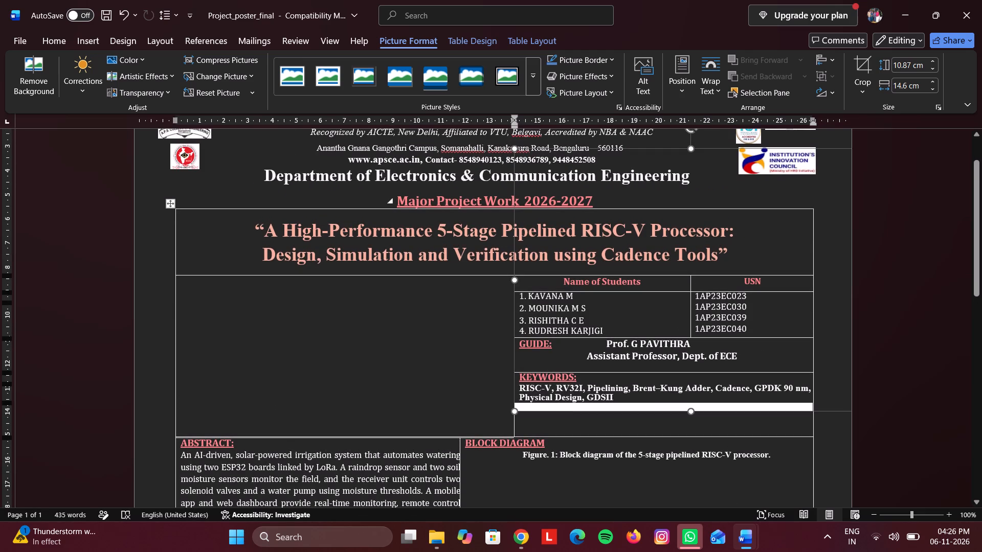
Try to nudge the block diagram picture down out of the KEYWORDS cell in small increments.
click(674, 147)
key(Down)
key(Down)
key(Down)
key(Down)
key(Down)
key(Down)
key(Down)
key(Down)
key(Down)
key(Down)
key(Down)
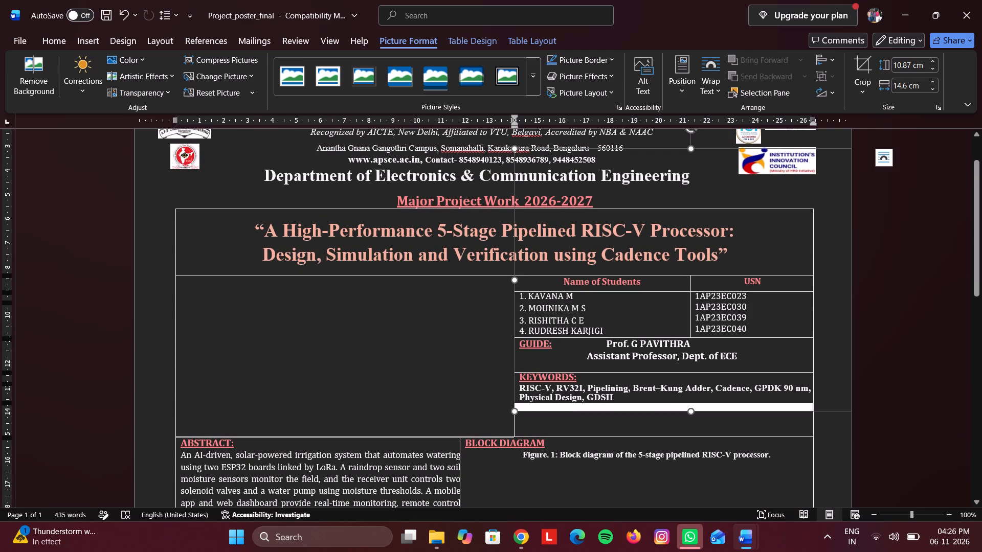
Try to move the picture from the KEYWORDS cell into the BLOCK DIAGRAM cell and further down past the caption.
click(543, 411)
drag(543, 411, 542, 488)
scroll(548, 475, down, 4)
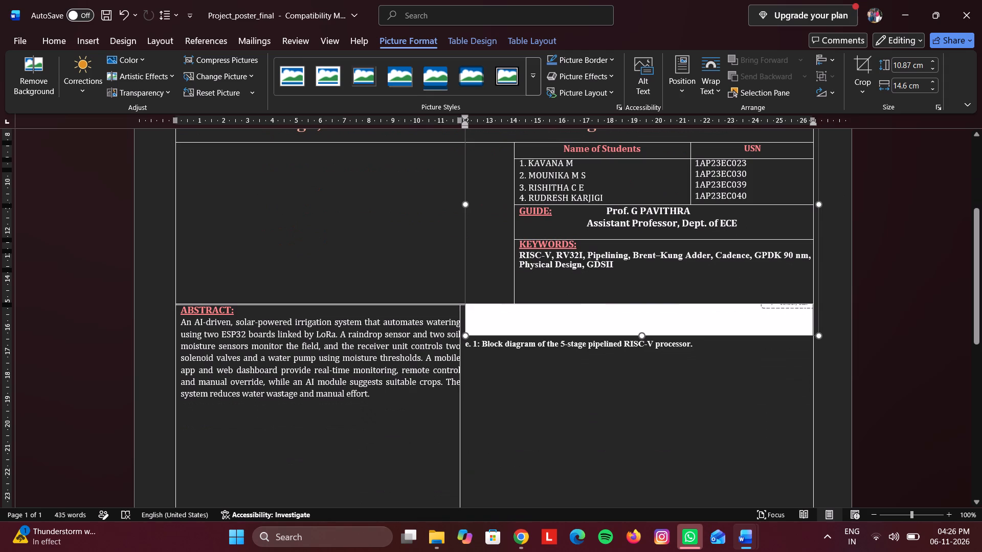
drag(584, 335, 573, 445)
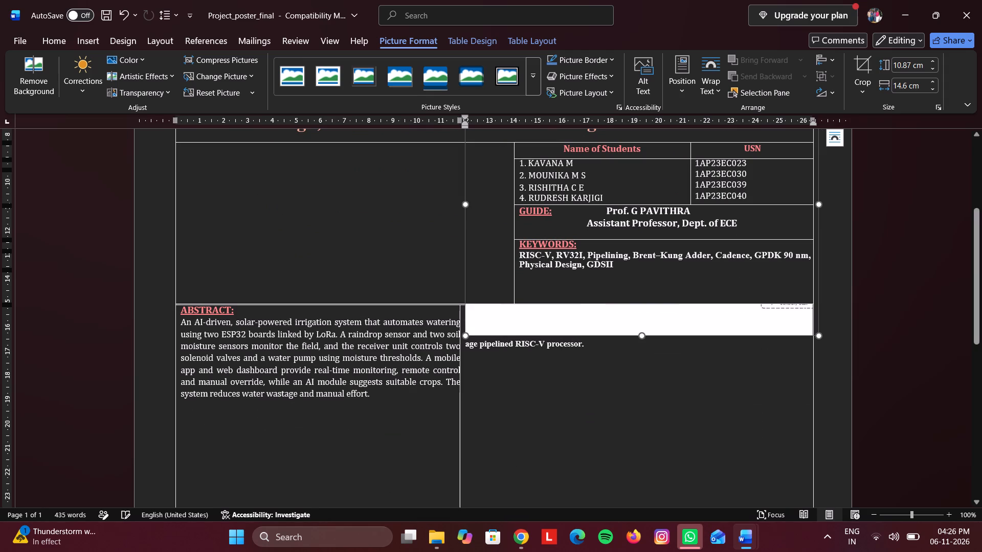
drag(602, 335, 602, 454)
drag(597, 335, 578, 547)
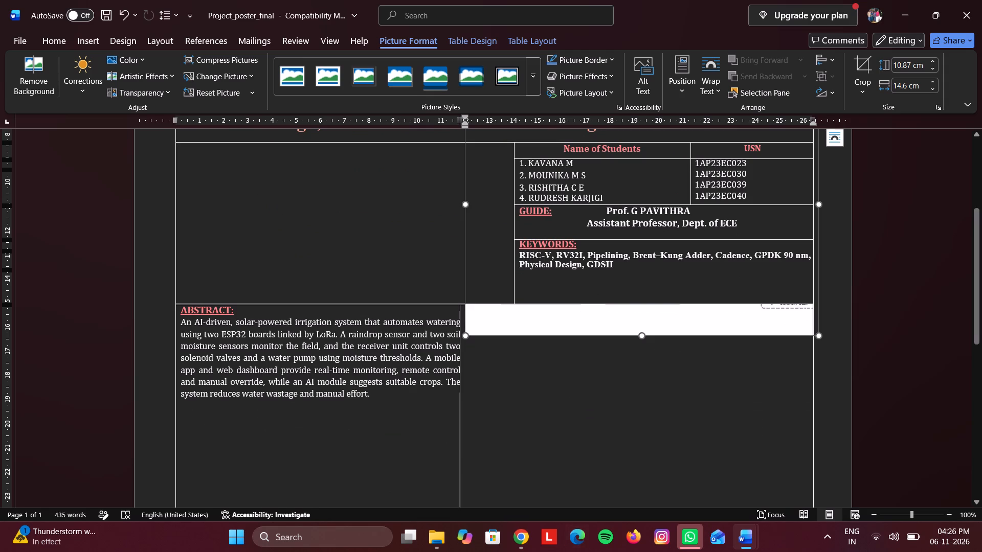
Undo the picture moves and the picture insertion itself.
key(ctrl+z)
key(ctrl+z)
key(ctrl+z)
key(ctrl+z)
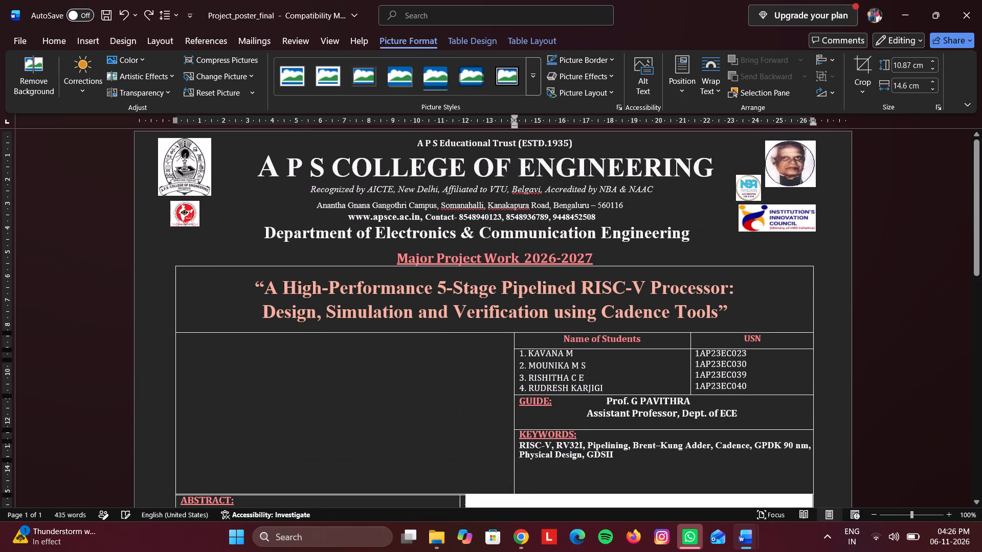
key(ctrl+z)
Add an empty line above the Figure 1 caption and insert the picture file "block diagram" from the Major Project folder before the caption.
scroll(641, 481, down, 5)
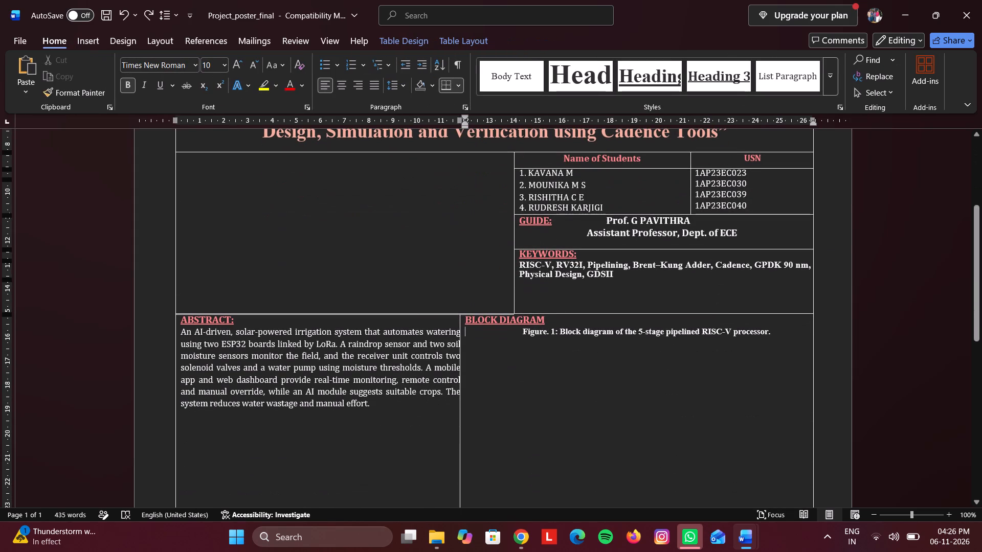
key(Return)
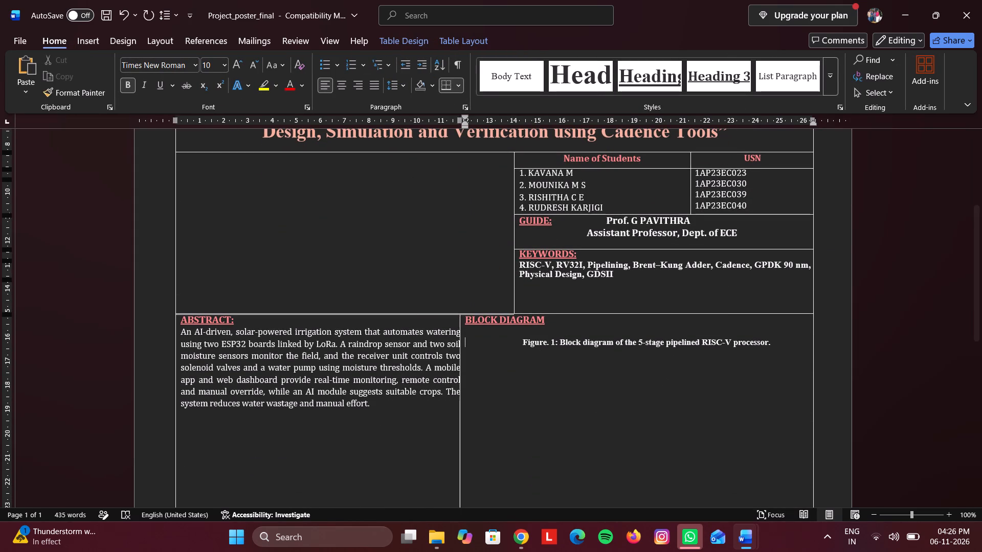
click(97, 40)
click(142, 95)
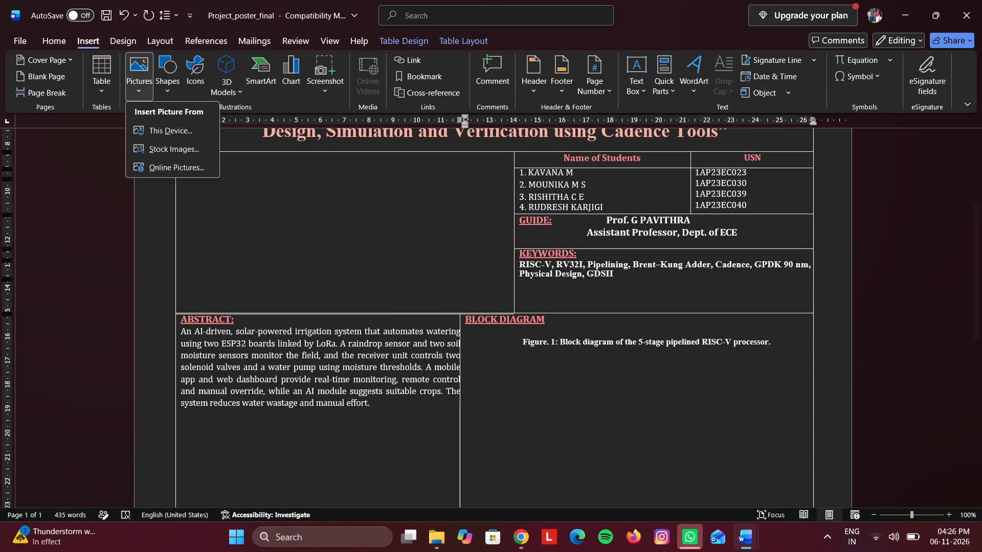
click(149, 132)
click(156, 230)
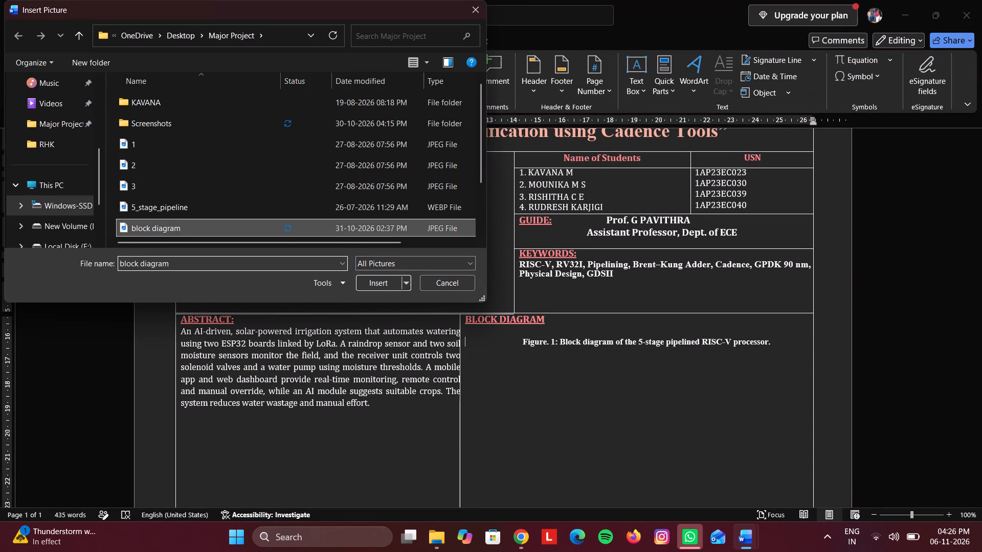
click(377, 279)
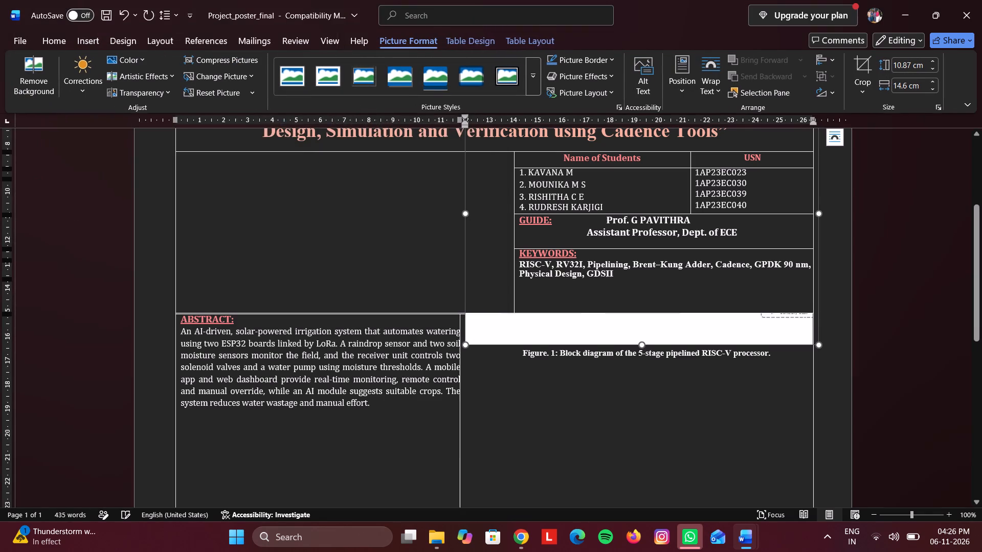
Add three line breaks between the inserted block diagram picture and the Figure 1 caption.
scroll(544, 310, up, 4)
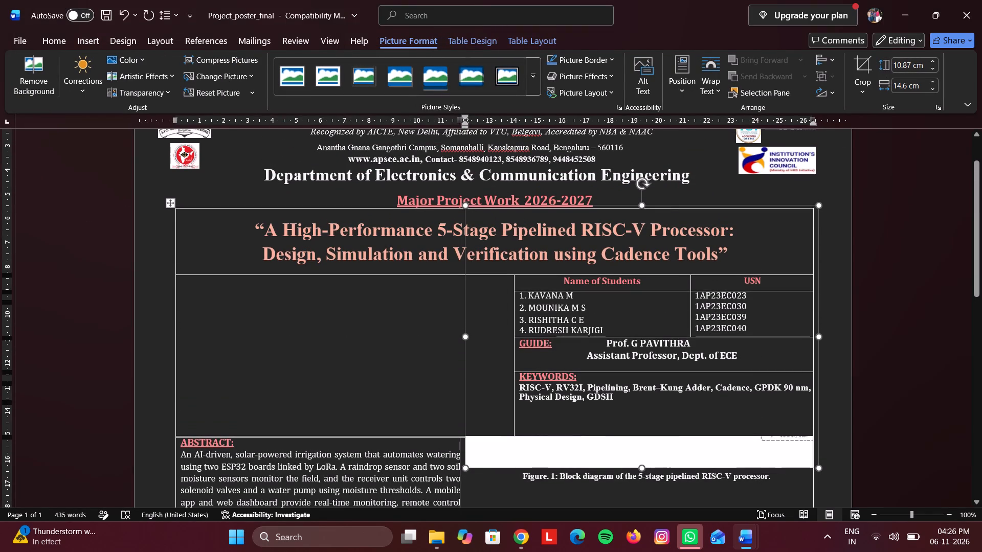
key(Return)
key(Return)
key(Return)
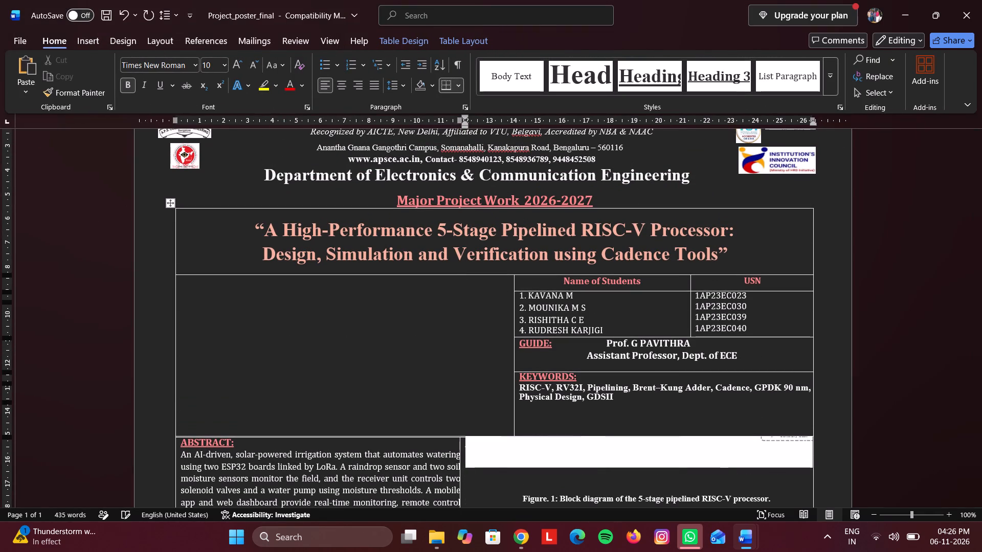
click(609, 290)
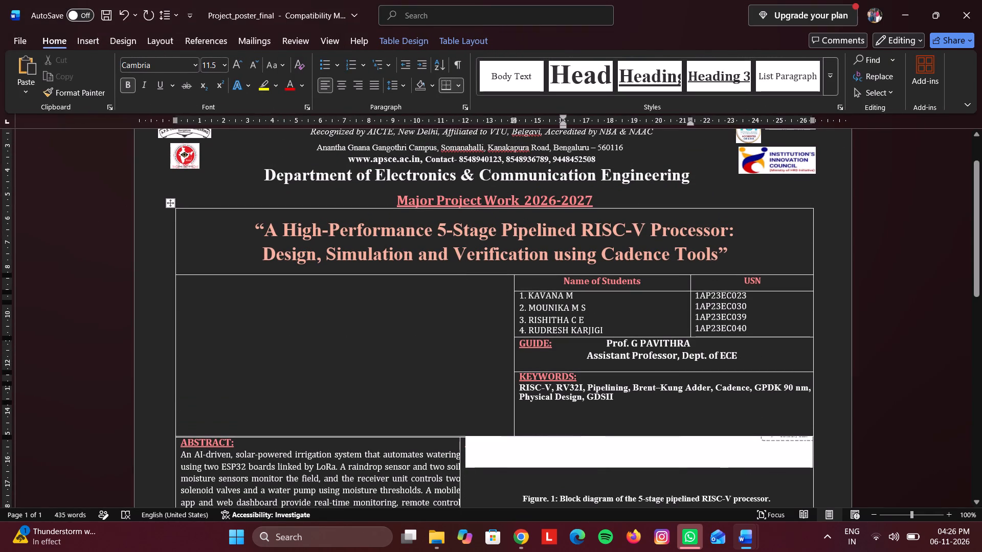
Add 23 line breaks in the BLOCK DIAGRAM cell to bring the whole picture down beneath its heading.
click(495, 452)
key(Return)
key(Return)
key(Return)
key(Return)
key(Return)
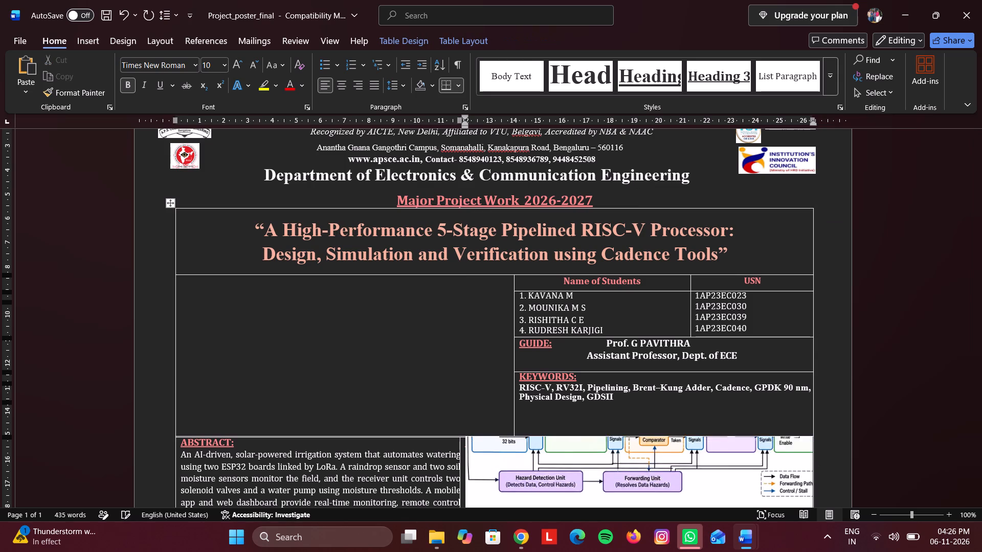
key(Return)
key(Return)
key(Return)
key(Return)
key(Return)
key(Return)
key(Return)
key(Return)
key(Return)
key(Return)
key(Return)
key(Return)
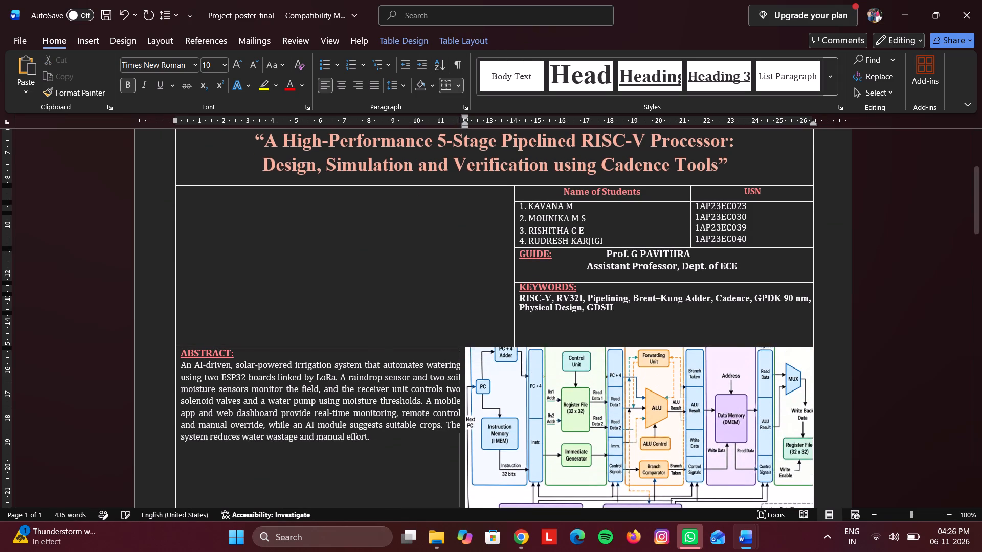
key(Return)
key(Return)
key(Return)
key(Return)
key(Return)
key(Return)
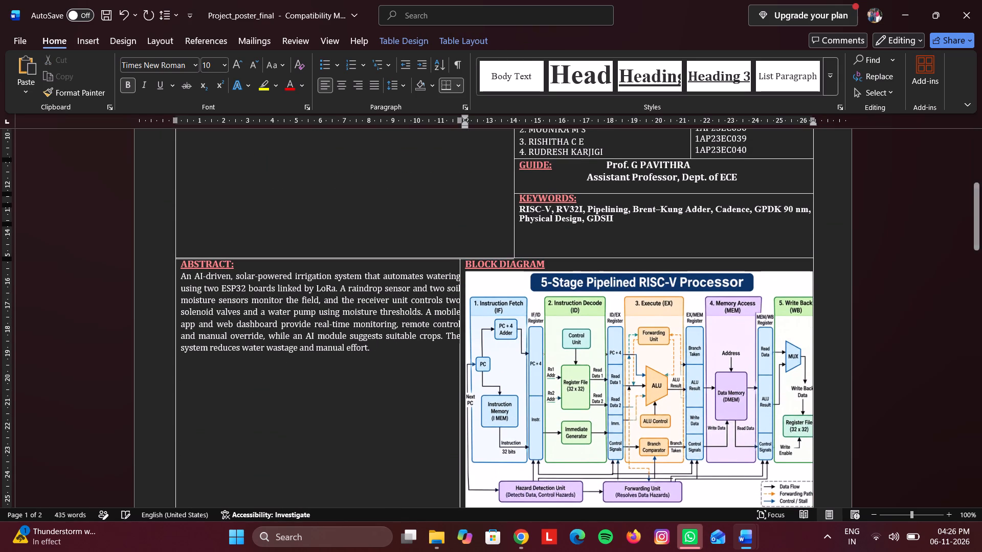
Shrink the block diagram picture from its corner and narrow it slightly so it fits inside the BLOCK DIAGRAM cell's width.
scroll(572, 384, down, 3)
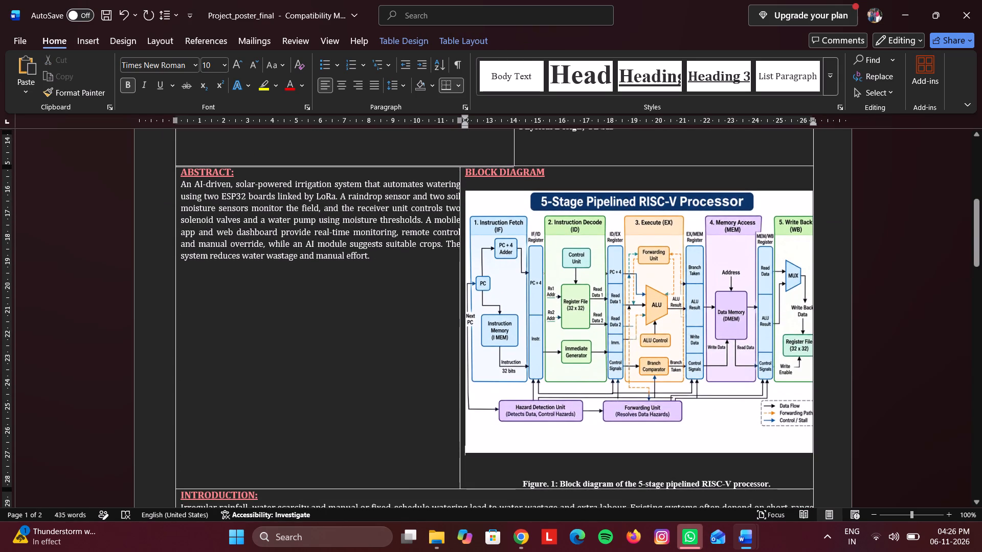
click(569, 371)
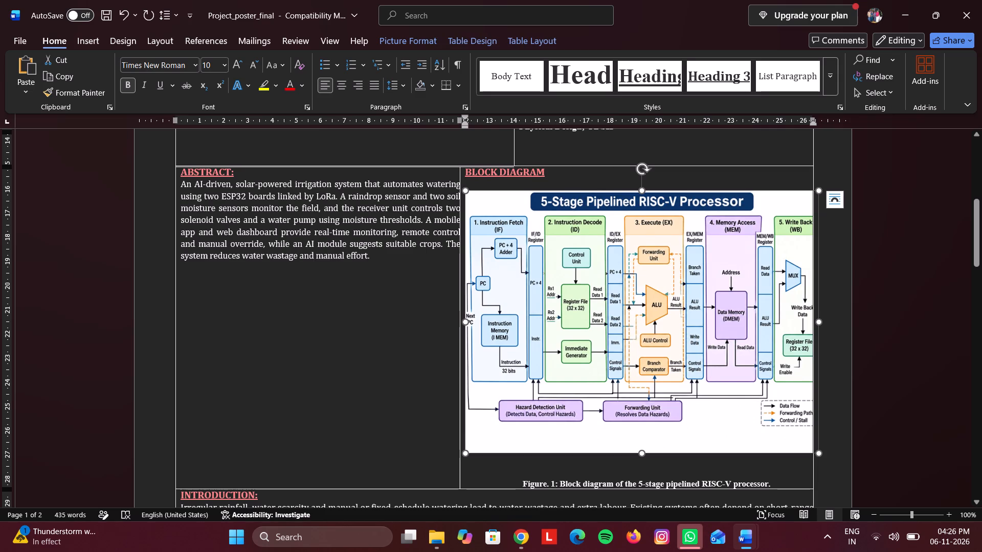
drag(467, 453, 487, 434)
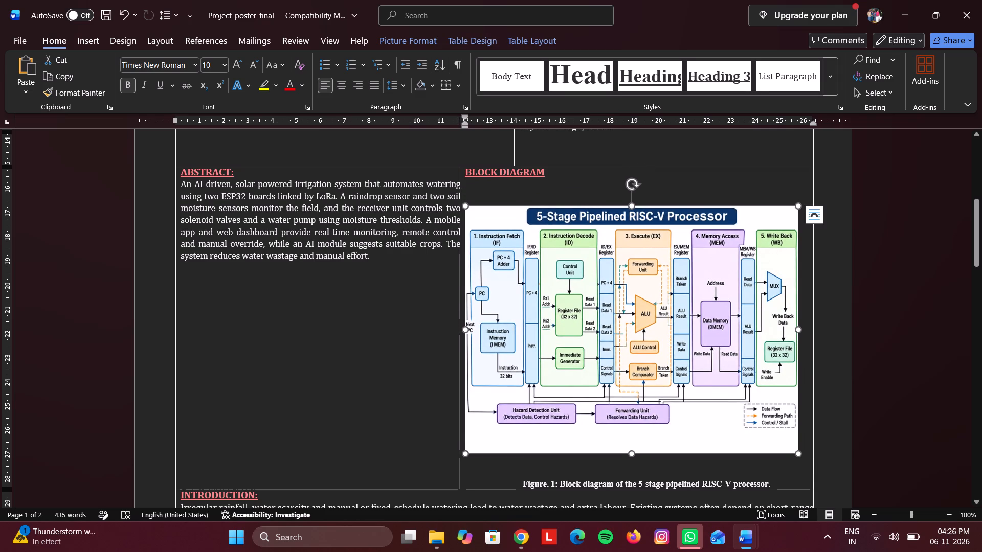
drag(465, 330, 470, 331)
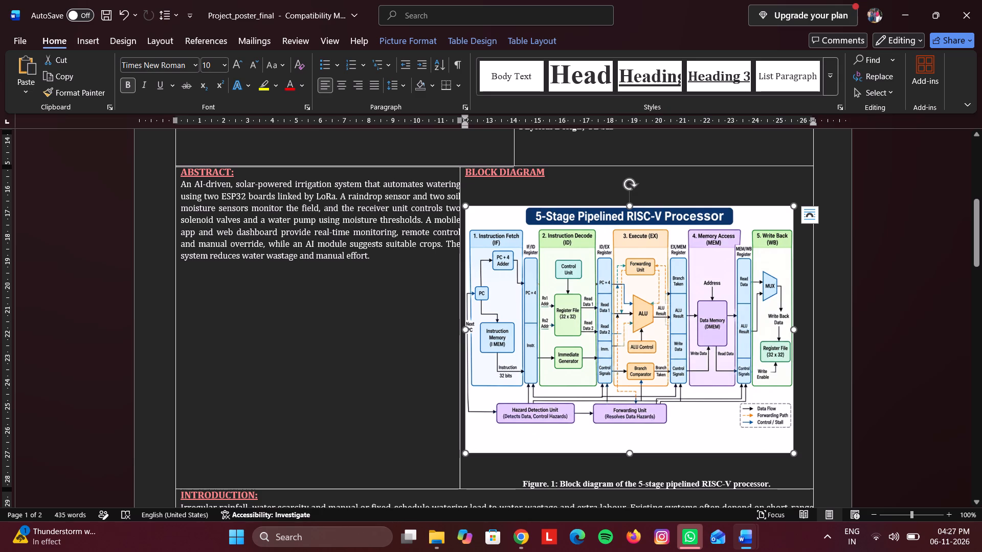
Try to shift the block diagram picture away from the cell's left border by adding six spaces beside it.
click(464, 410)
click(463, 412)
click(461, 410)
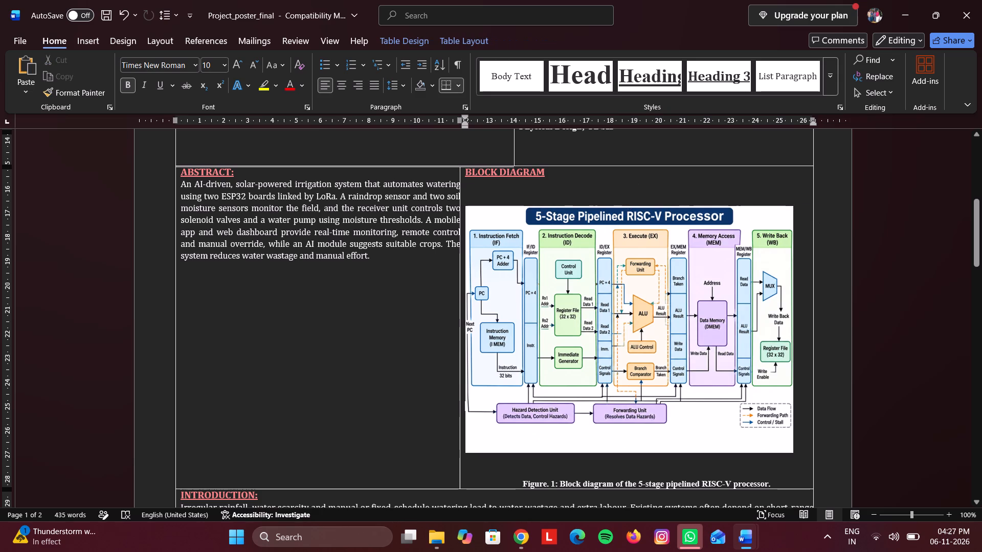
key(space)
key(space)
key(space)
key(space)
key(space)
key(space)
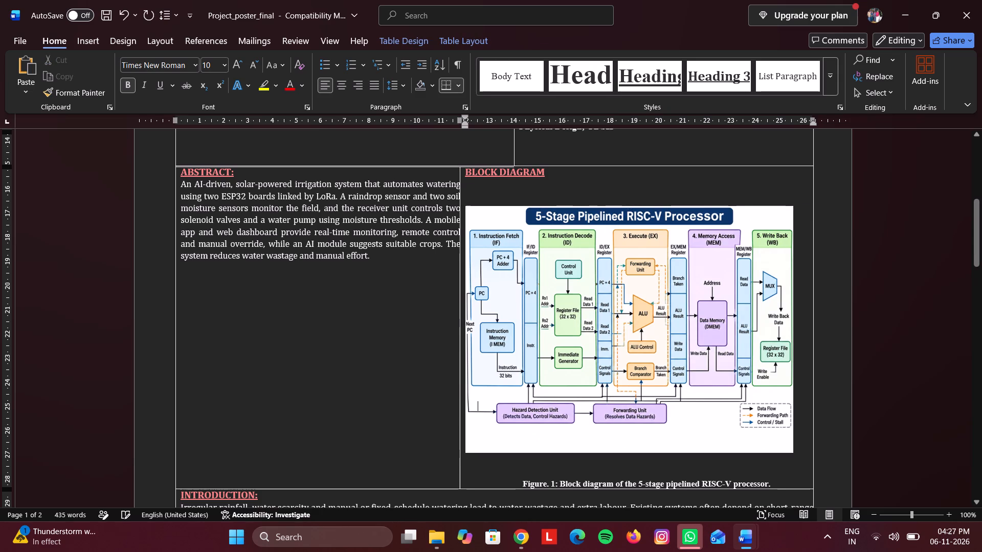
Delete the empty lines between the BLOCK DIAGRAM heading and the picture.
click(526, 194)
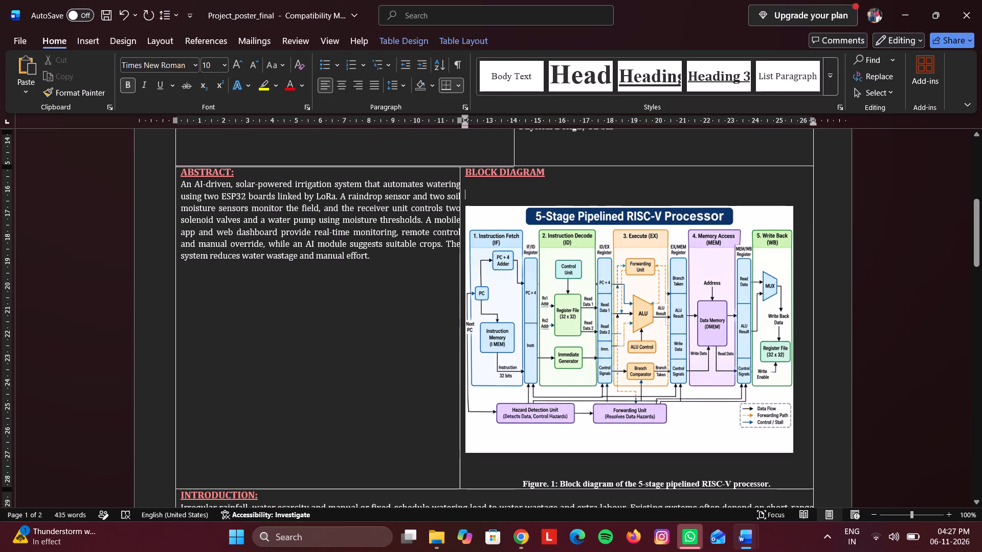
key(BackSpace)
key(BackSpace)
key(BackSpace)
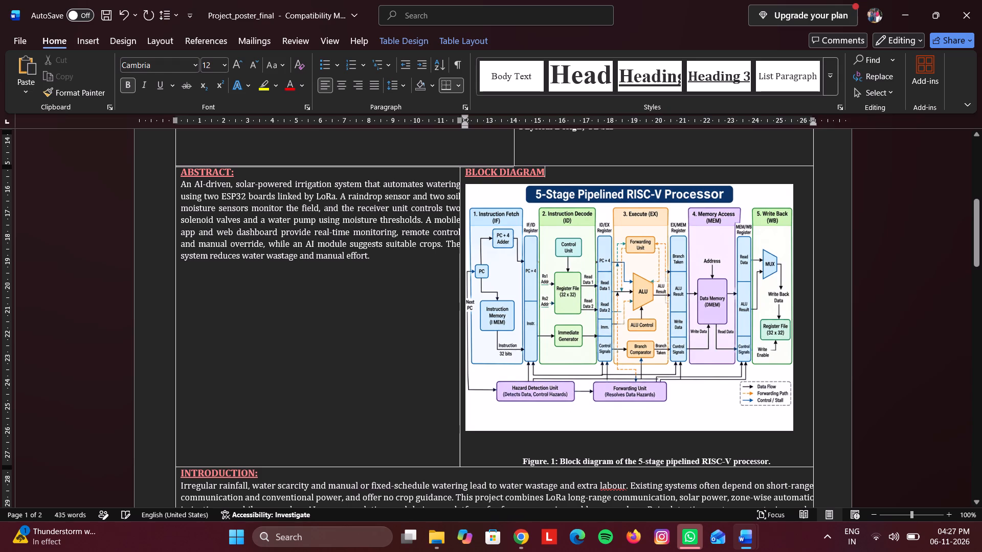
Try again to shift the picture away from the cell's left border by adding four spaces beside it.
click(462, 392)
key(space)
key(space)
key(space)
key(space)
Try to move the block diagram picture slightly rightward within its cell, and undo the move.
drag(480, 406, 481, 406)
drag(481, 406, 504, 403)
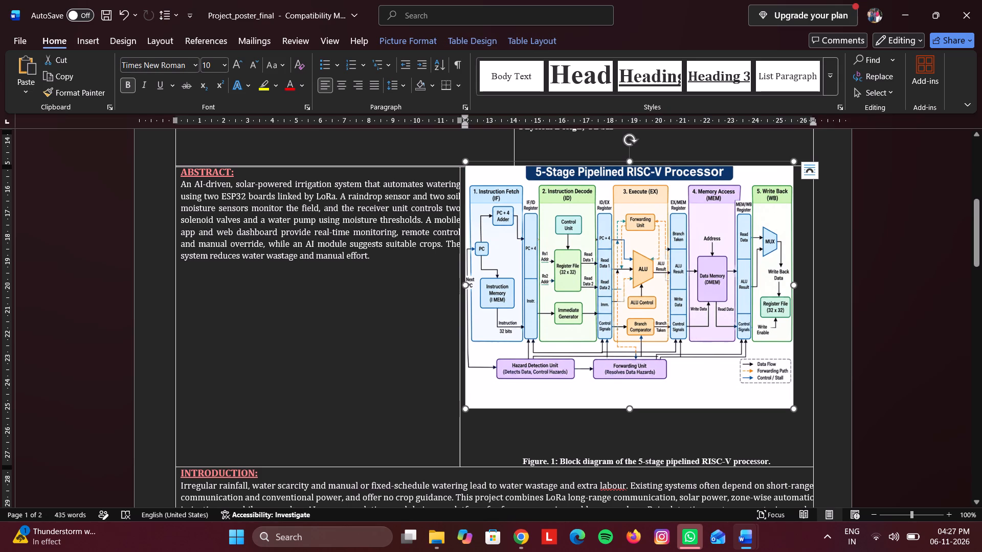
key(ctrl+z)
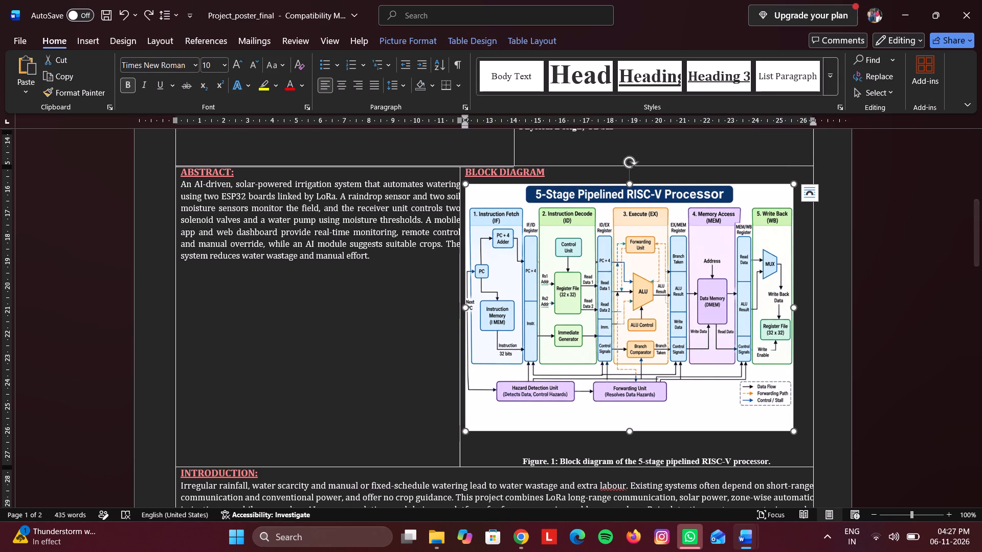
Increase the left indent of the block diagram picture's paragraph slightly to separate the picture from the cell's left border.
drag(465, 124, 471, 125)
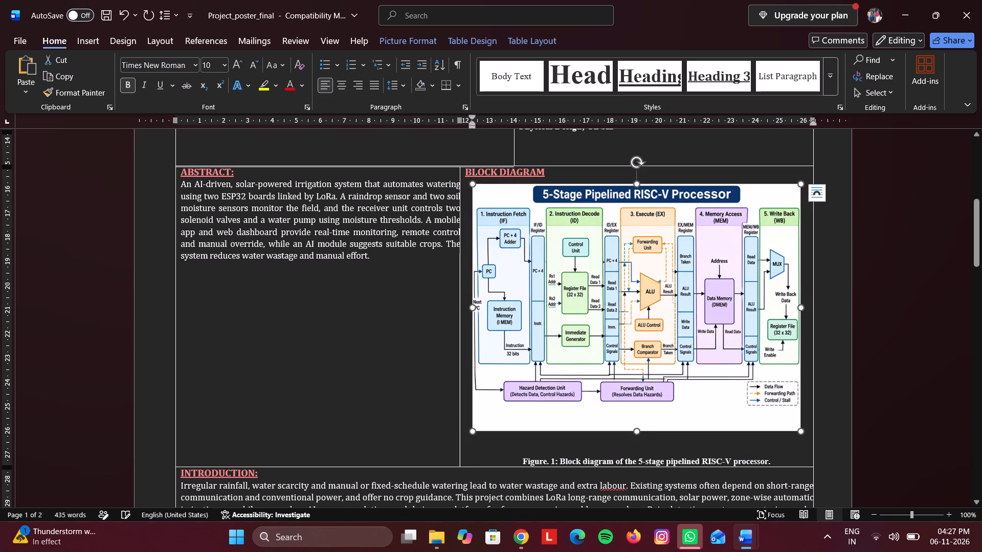
Delete the empty lines between the block diagram picture and its Figure 1 caption.
click(548, 450)
key(Delete)
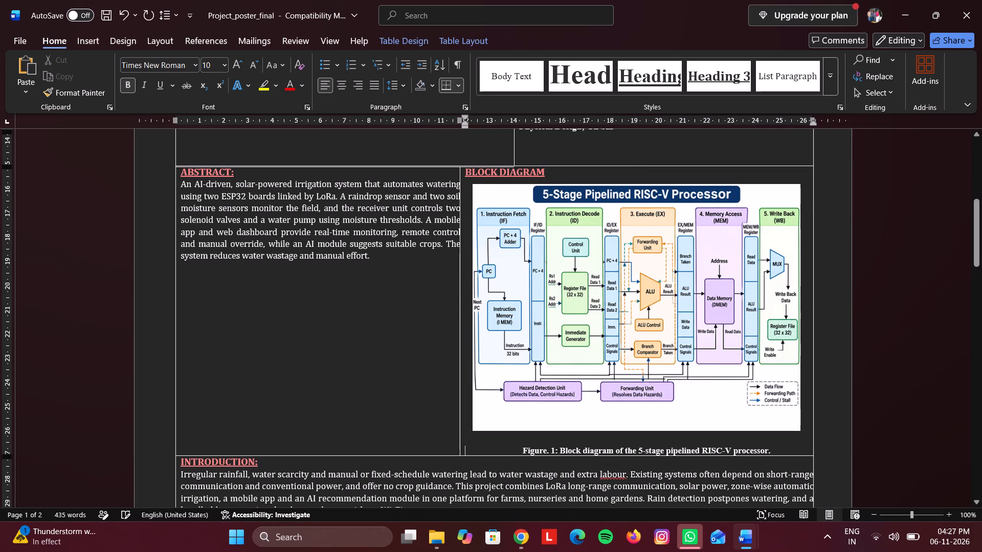
click(567, 436)
key(Delete)
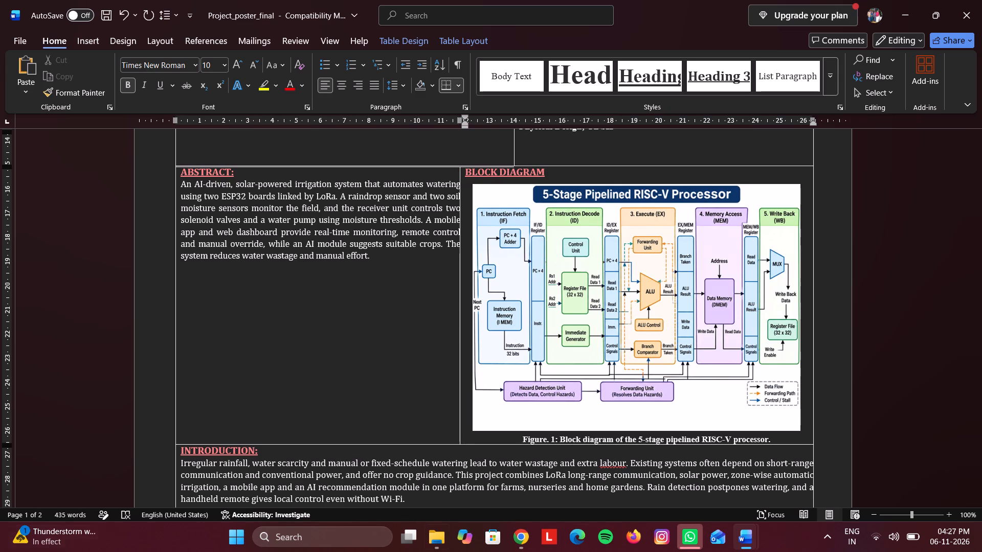
Replace the irrigation abstract in Project_poster_final with the RISC-V abstract paragraph copied from the Major Project poster document.
click(346, 229)
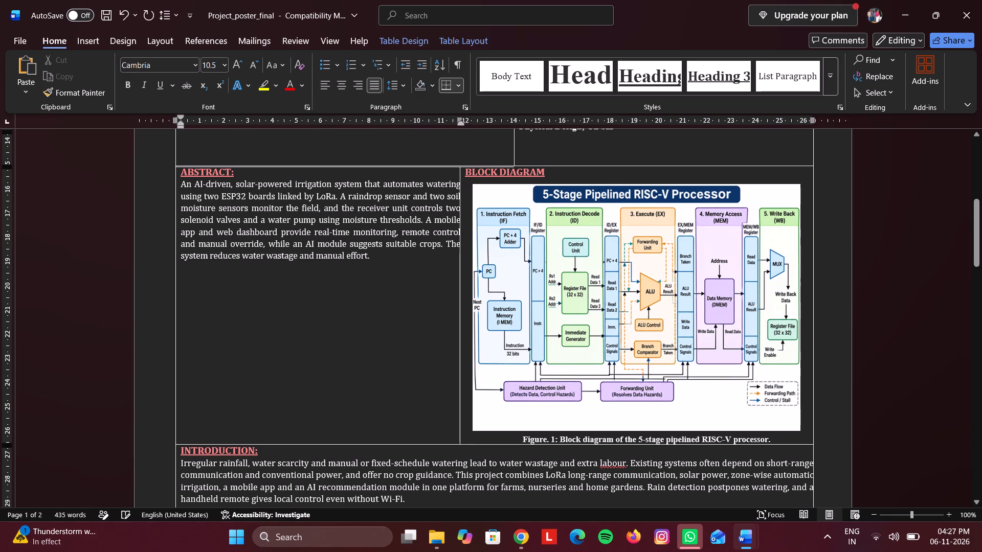
key(alt+Tab)
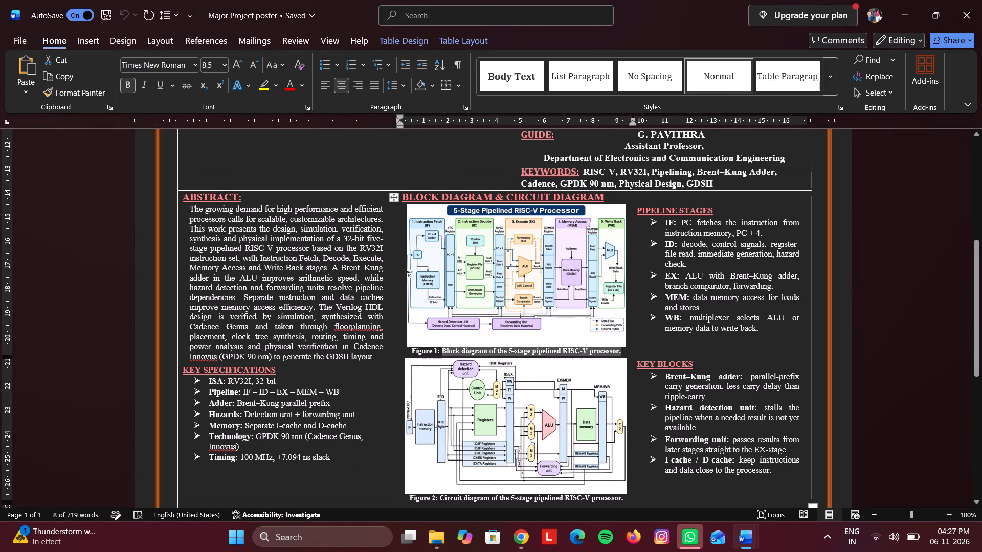
drag(189, 207, 199, 215)
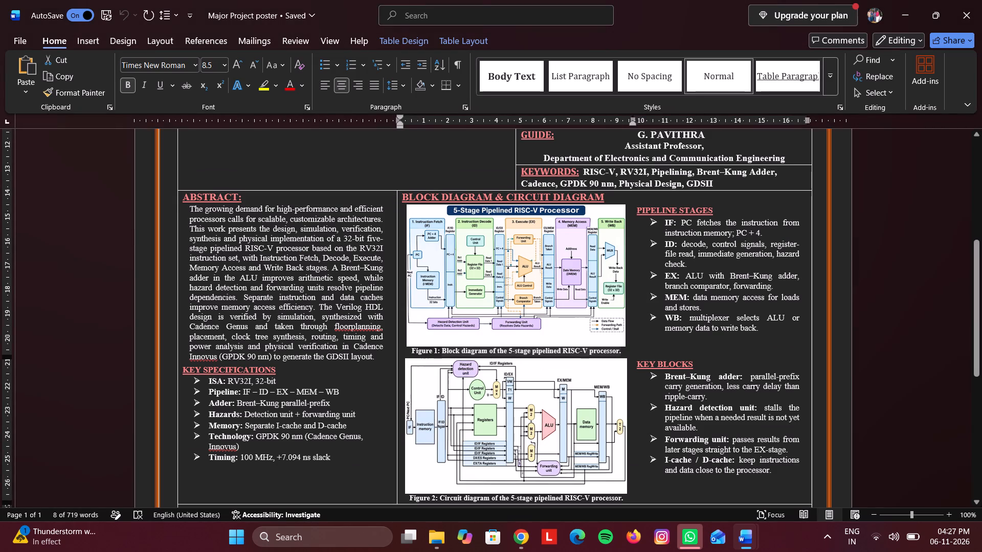
drag(199, 215, 377, 363)
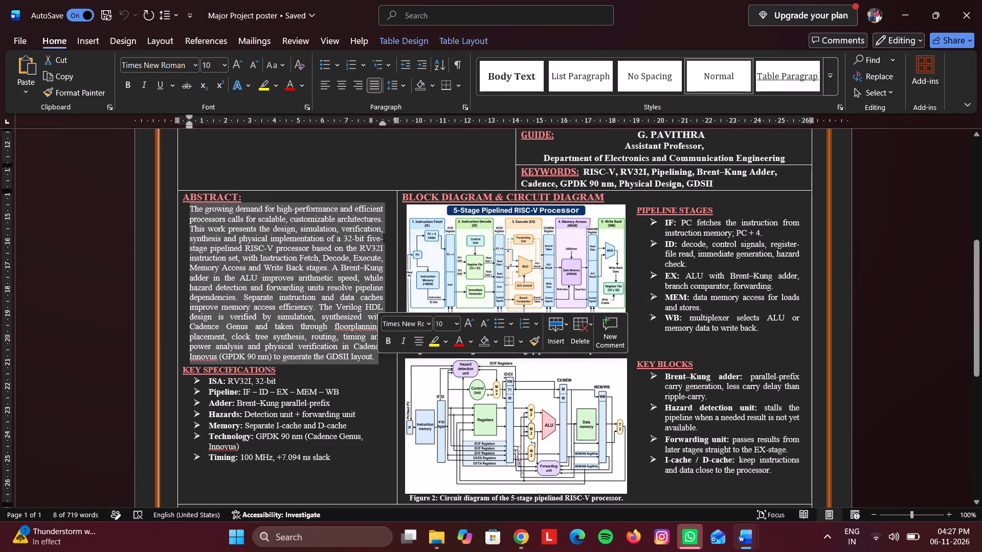
key(ctrl+c)
key(alt+Tab)
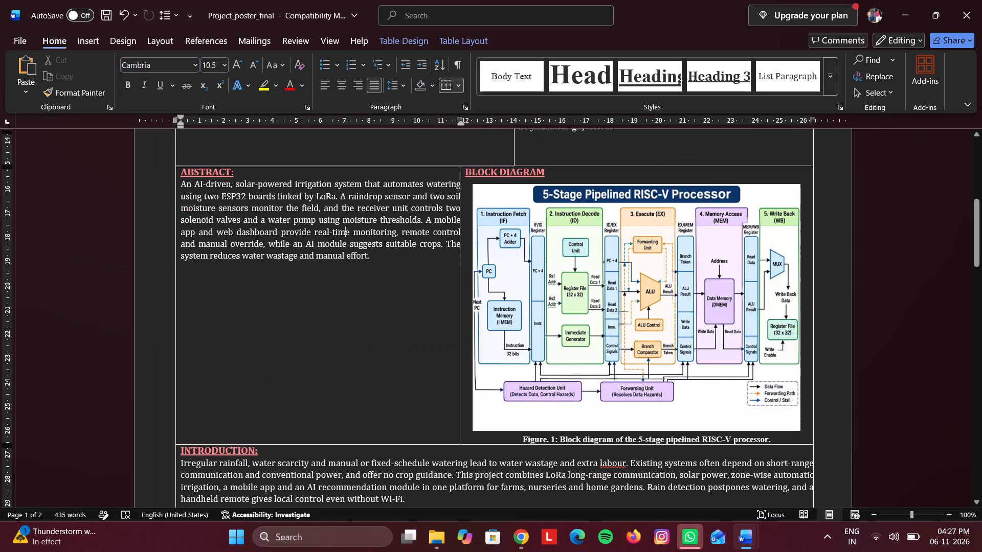
click(327, 243)
drag(181, 184, 370, 257)
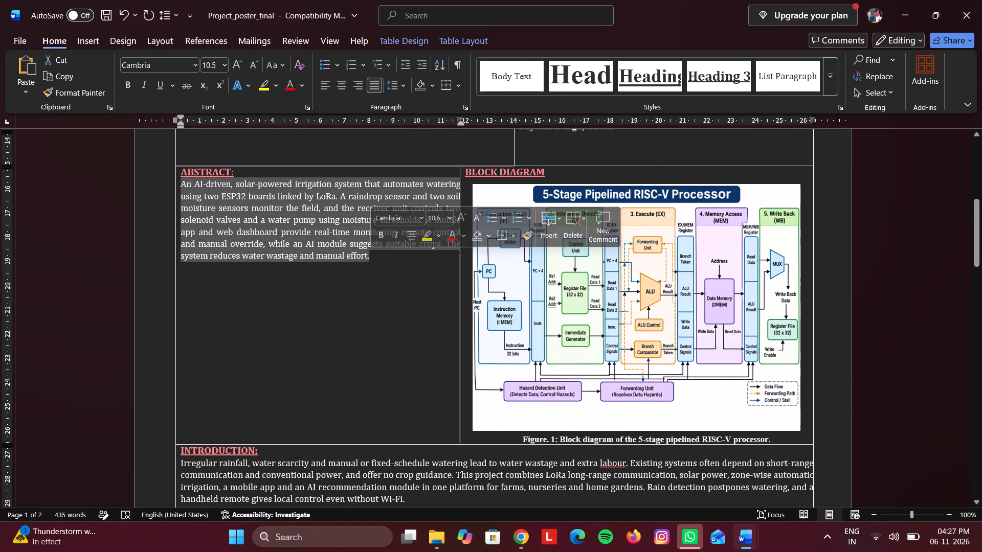
key(ctrl+v)
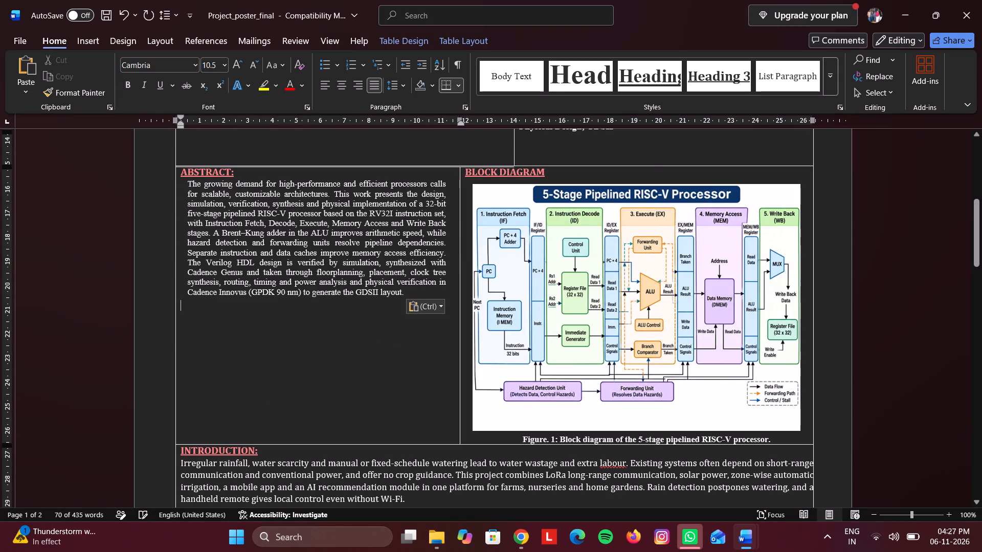
Format the whole pasted abstract paragraph at 12 pt with 1.5 line spacing.
click(301, 263)
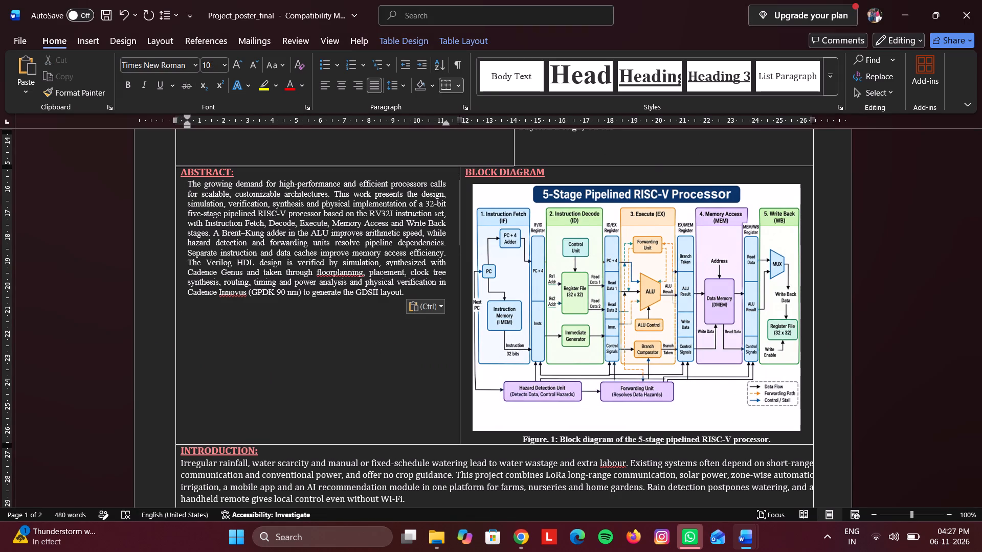
drag(187, 185, 347, 292)
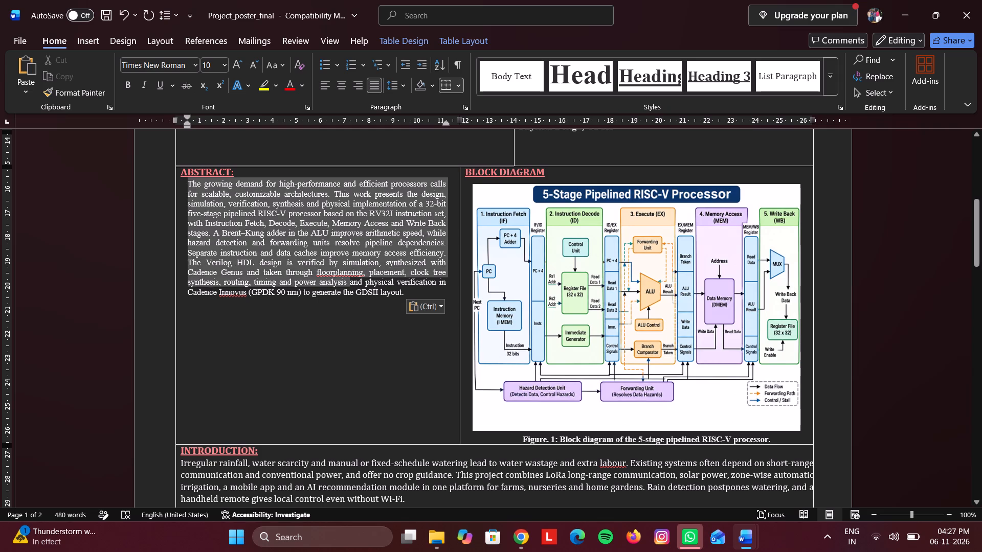
drag(347, 292, 407, 299)
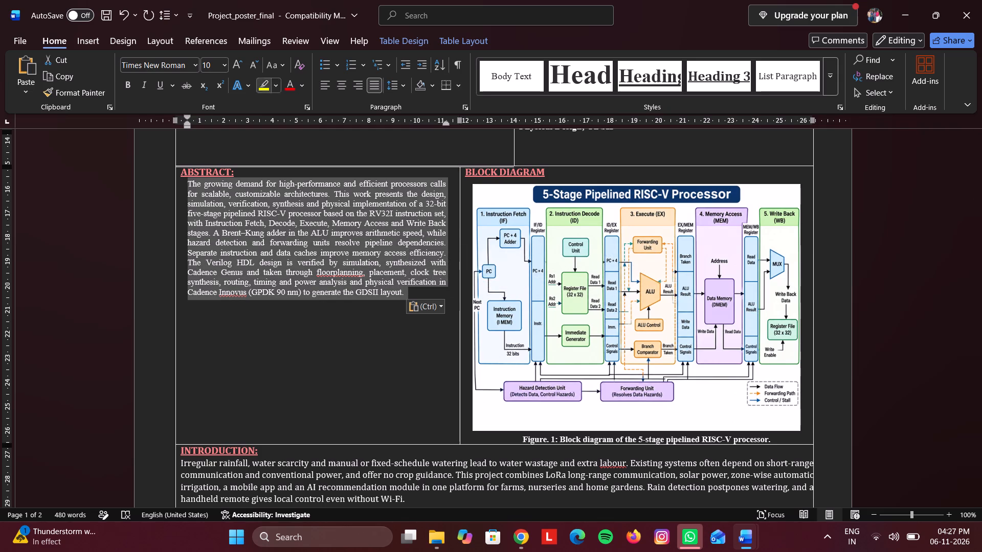
click(237, 65)
click(237, 65)
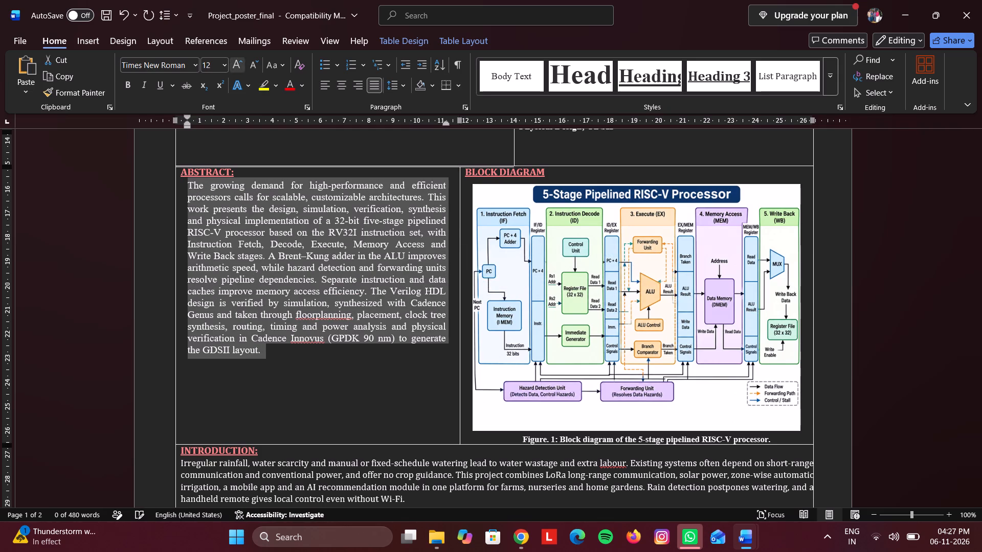
click(407, 87)
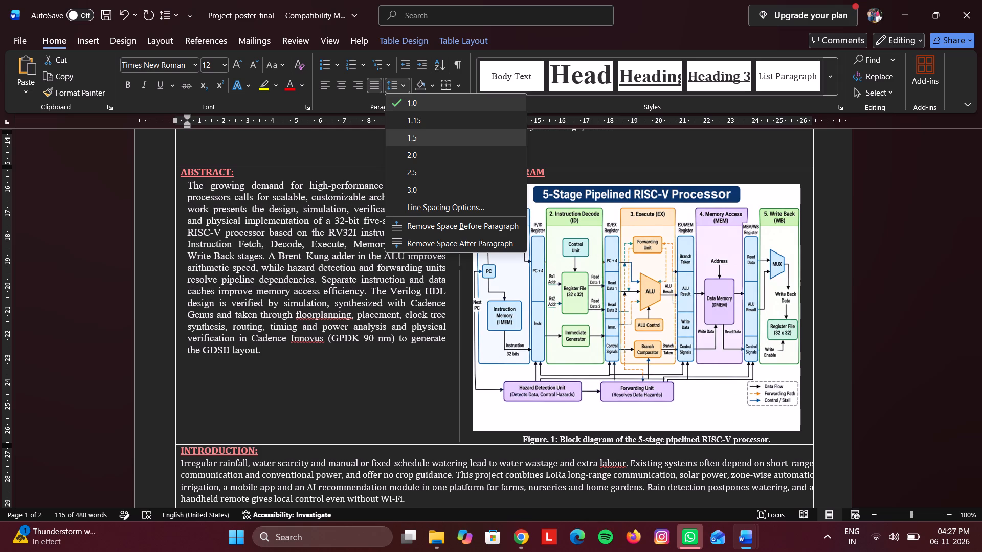
click(416, 137)
Remove the empty line below the abstract paragraph.
click(279, 446)
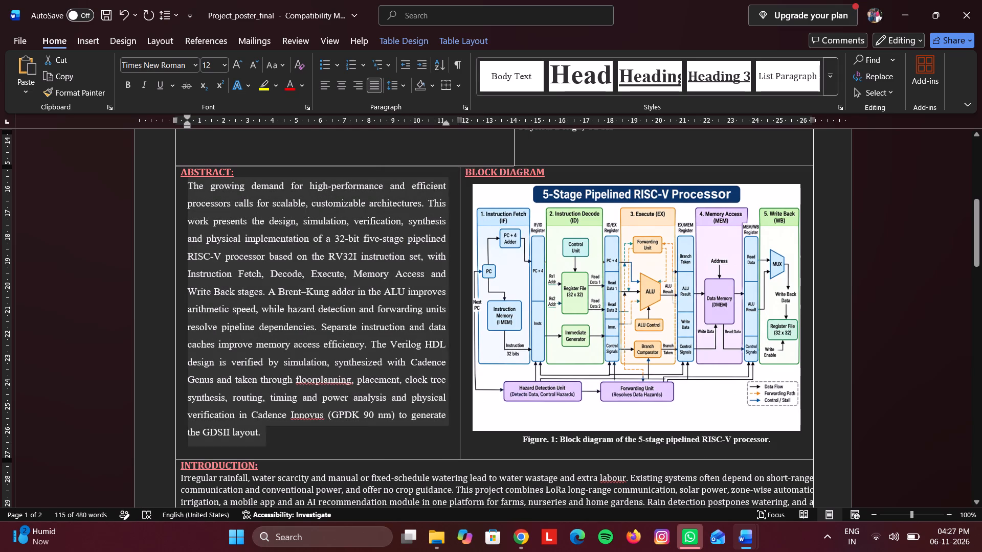
click(267, 454)
key(Delete)
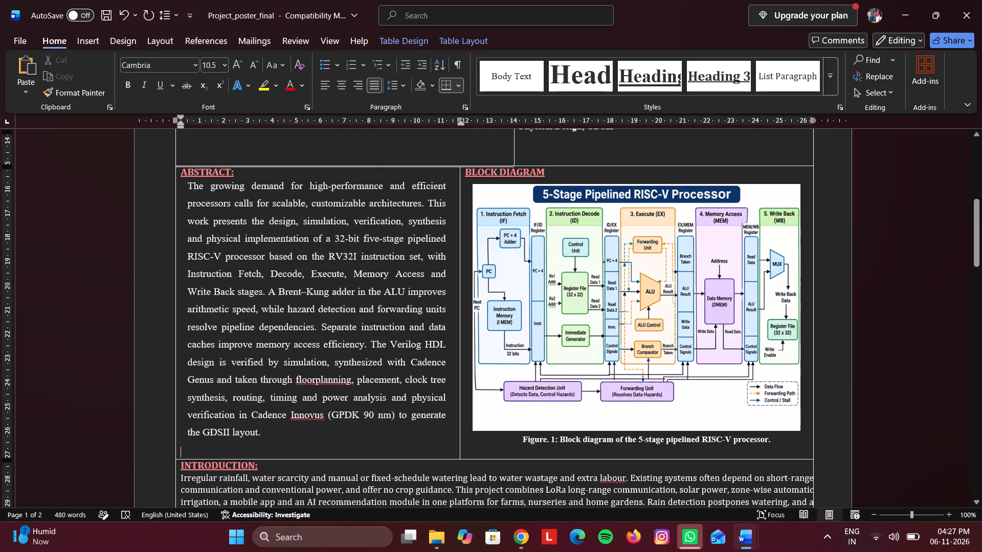
key(Delete)
key(Delete)
key(Delete)
key(BackSpace)
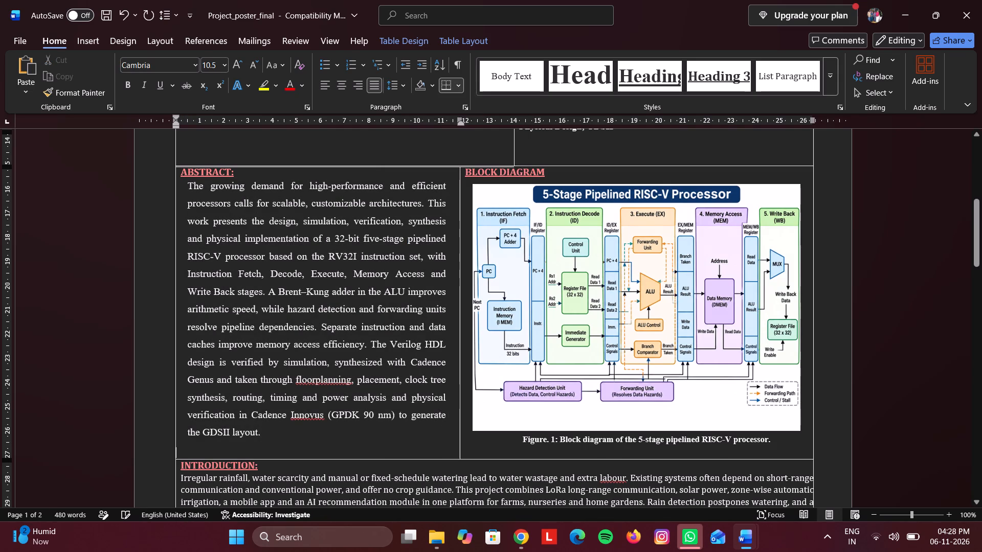
key(BackSpace)
Replace the irrigation text under INTRODUCTION with the RISC-V introduction paragraph copied from the Major Project poster document.
scroll(369, 438, up, 1)
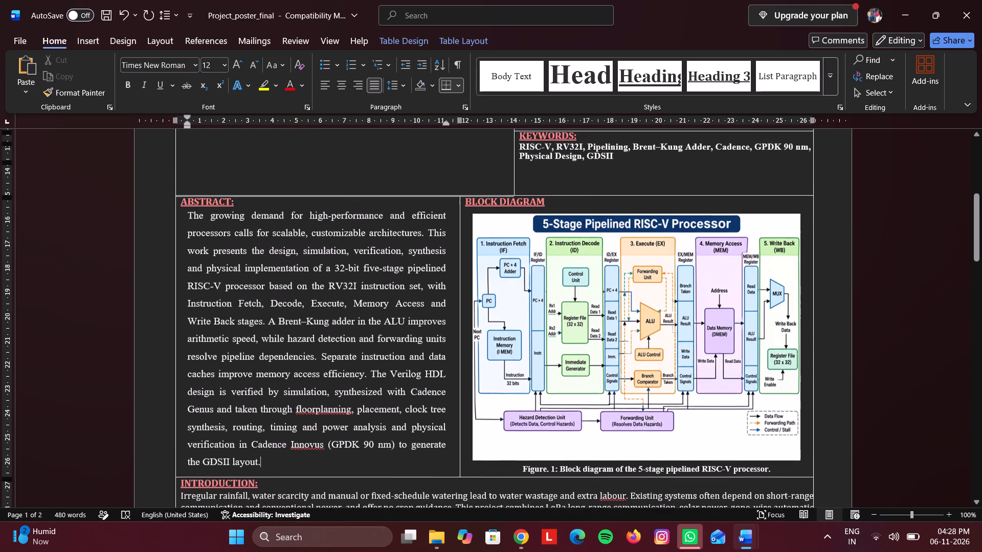
scroll(368, 436, up, 8)
scroll(367, 432, down, 5)
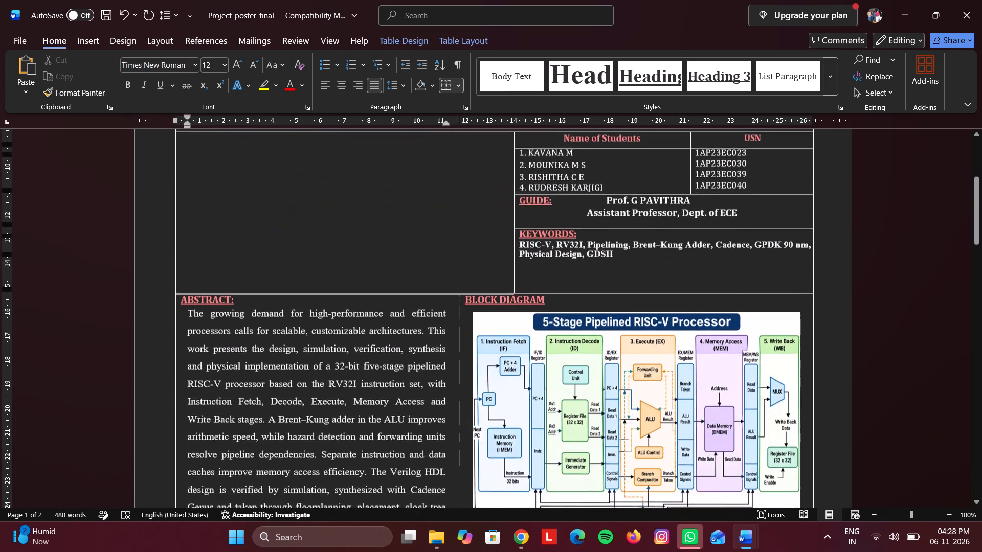
scroll(367, 432, down, 5)
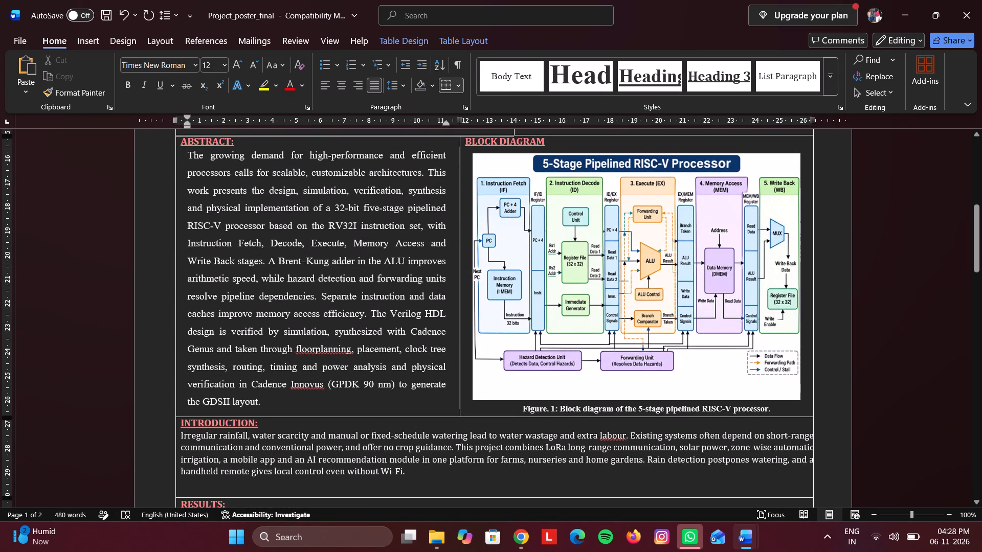
click(388, 319)
scroll(452, 319, down, 3)
click(391, 364)
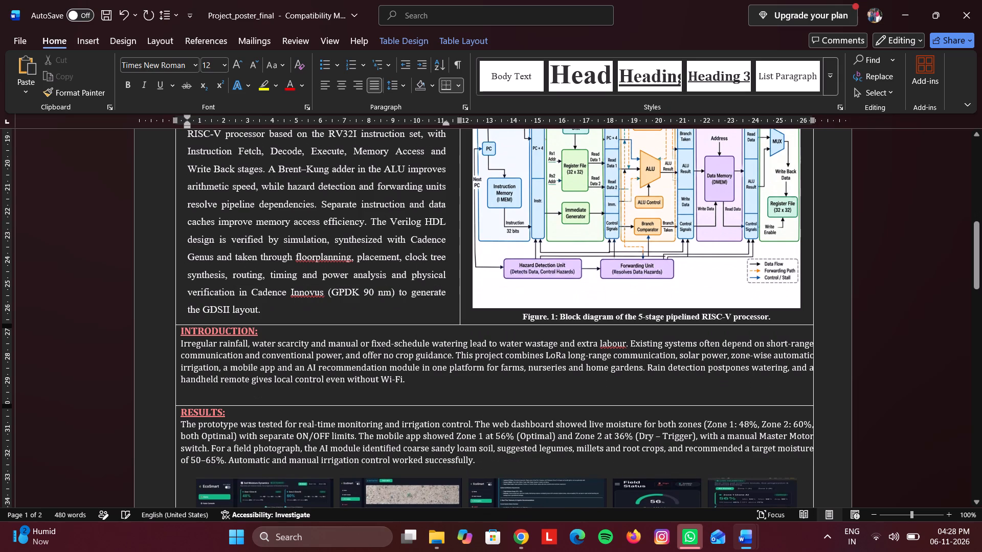
key(alt+Tab)
scroll(350, 363, down, 6)
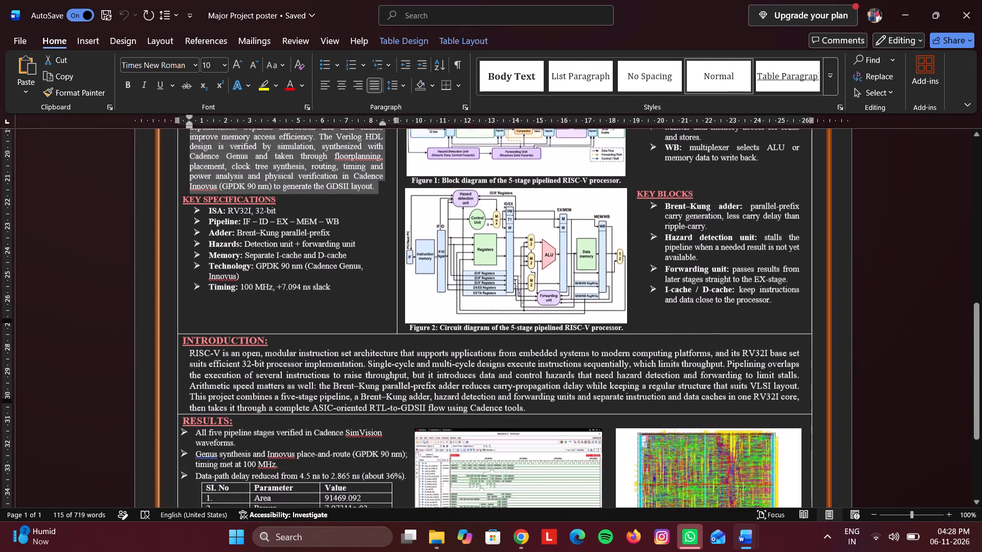
drag(539, 396, 358, 358)
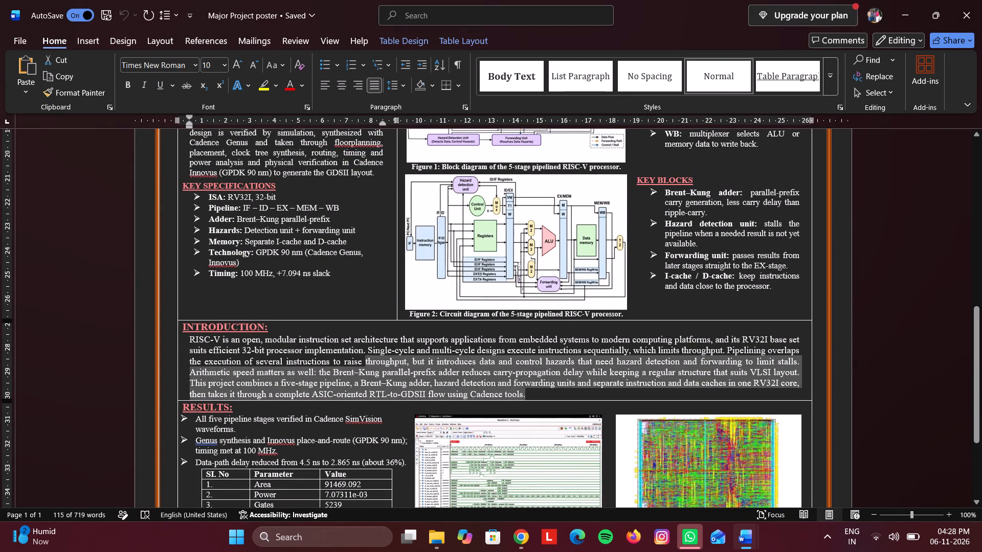
drag(358, 358, 194, 343)
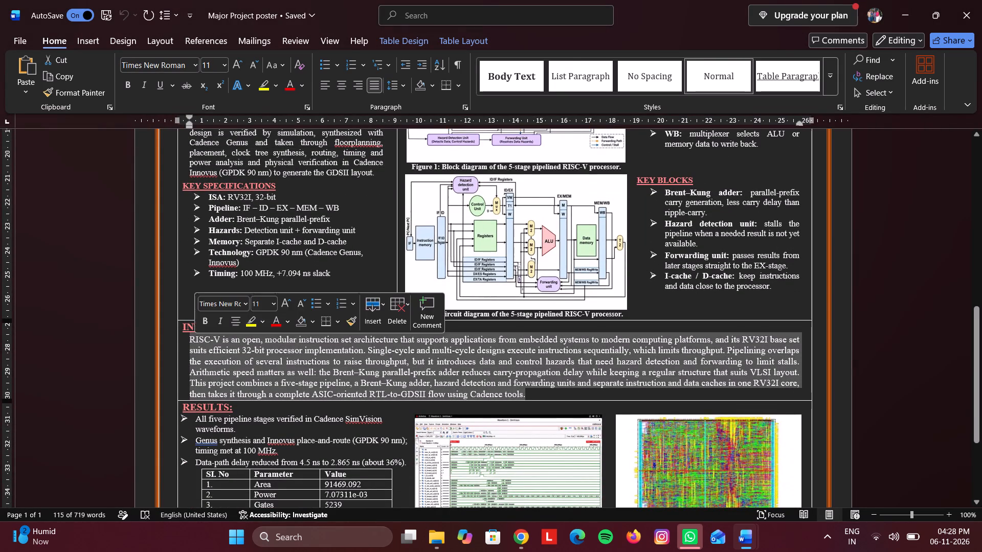
key(ctrl+c)
key(alt+Tab)
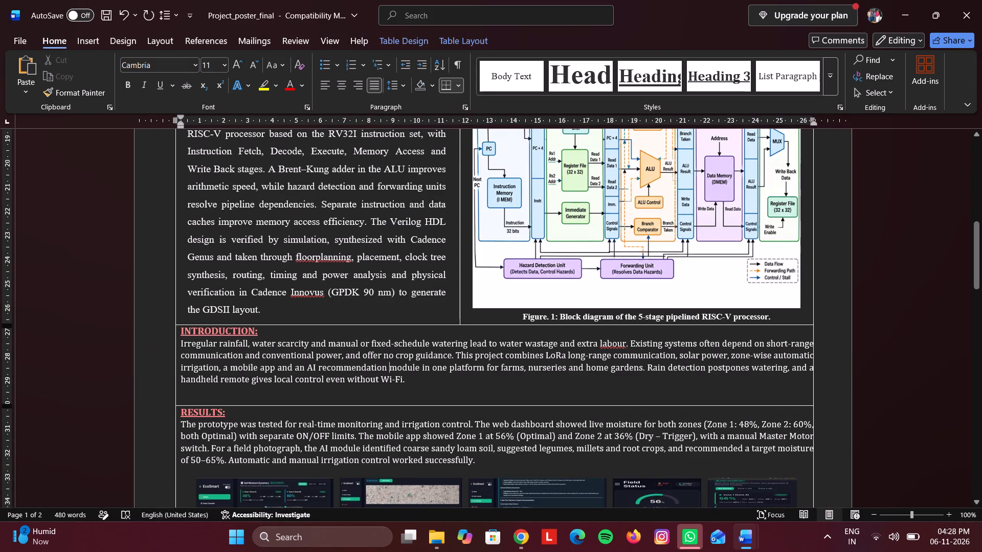
drag(428, 380, 208, 344)
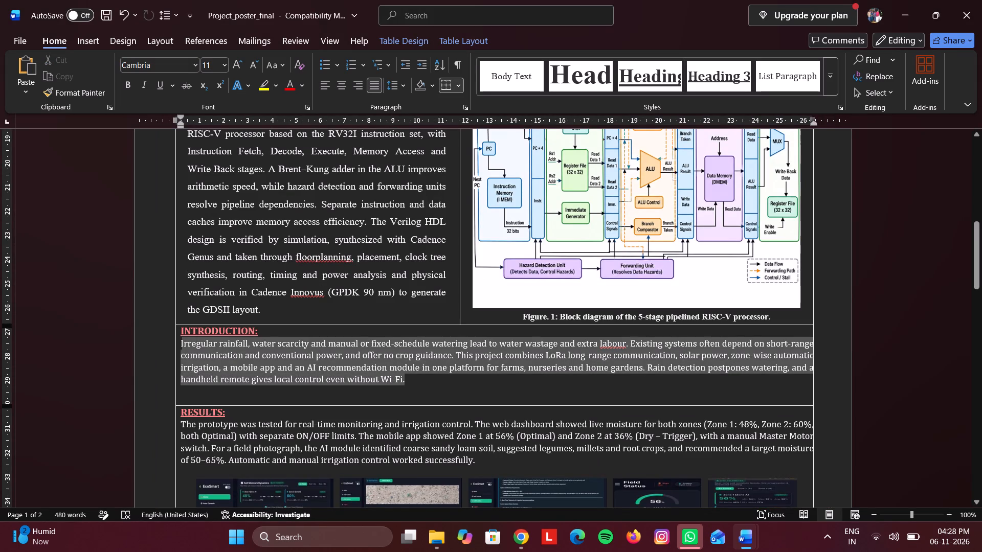
drag(208, 344, 197, 344)
key(ctrl+v)
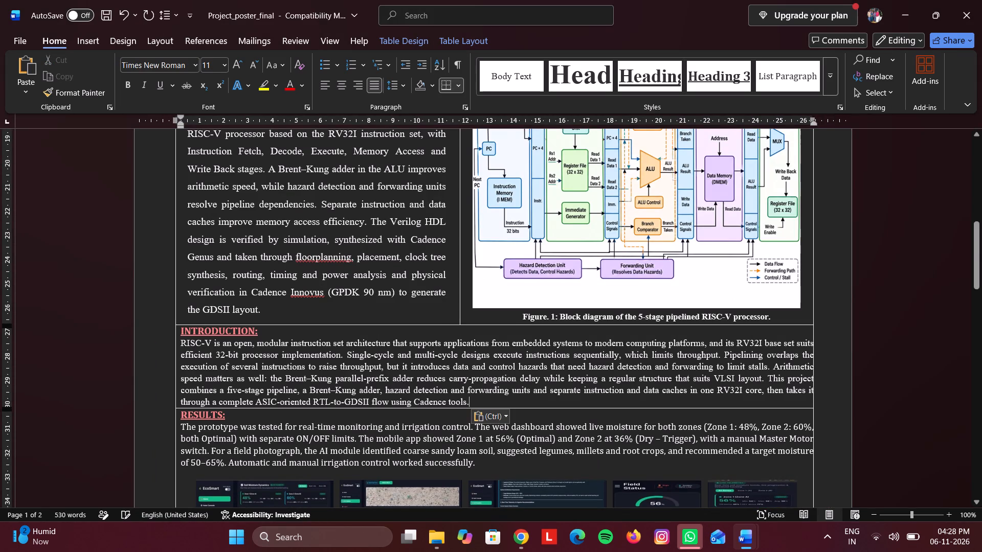
Look over the poster's layout from the RESULTS section and second page back up to the college header.
scroll(453, 383, down, 6)
scroll(462, 383, up, 5)
scroll(486, 371, down, 11)
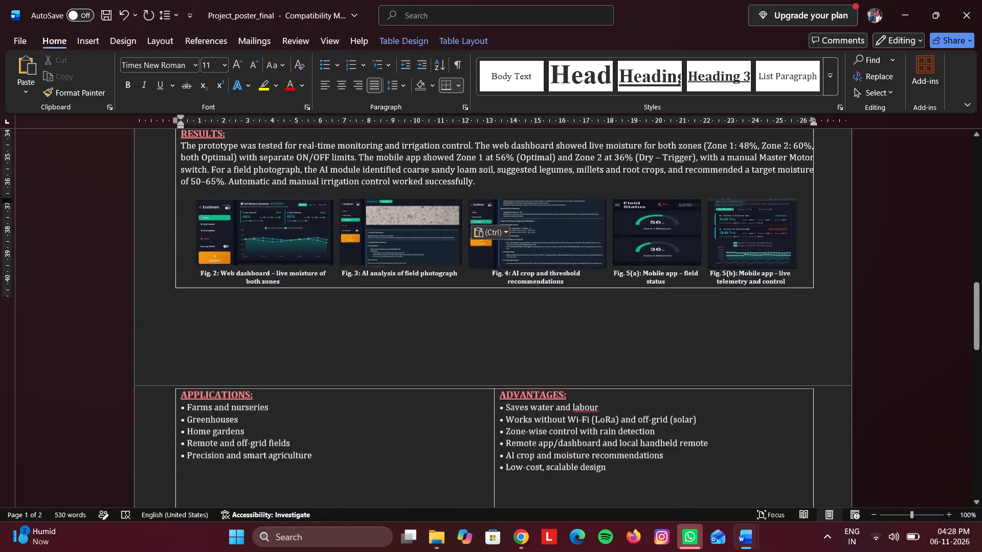
scroll(488, 369, down, 9)
scroll(489, 368, up, 20)
scroll(489, 368, up, 4)
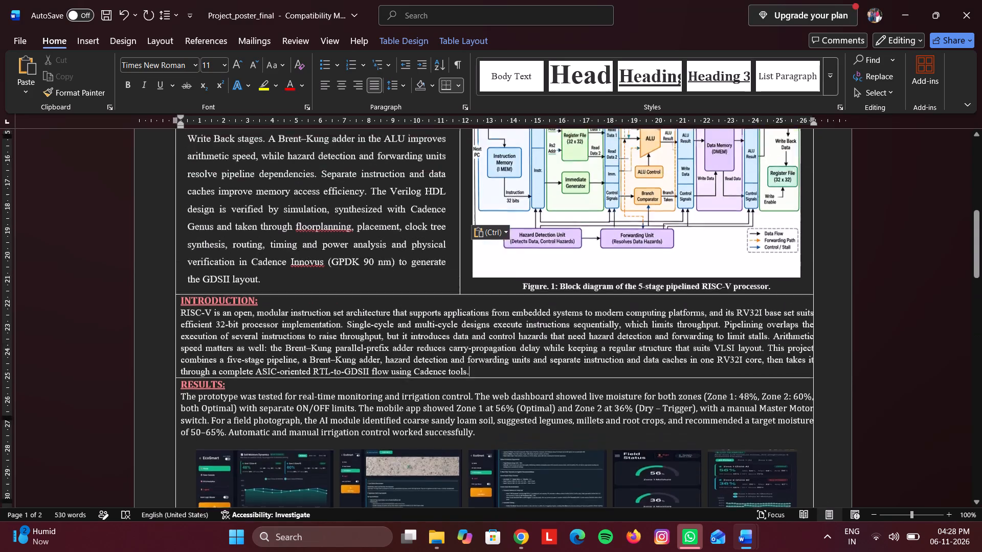
scroll(489, 368, up, 17)
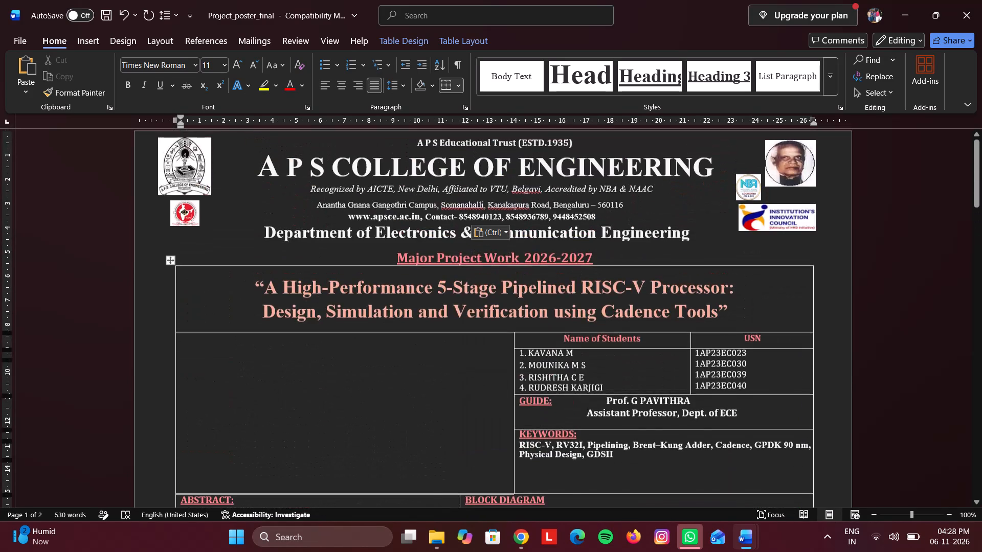
Shorten the KEYWORDS cell by raising the border above BLOCK DIAGRAM and removing the blank space beneath the keywords.
scroll(491, 356, down, 8)
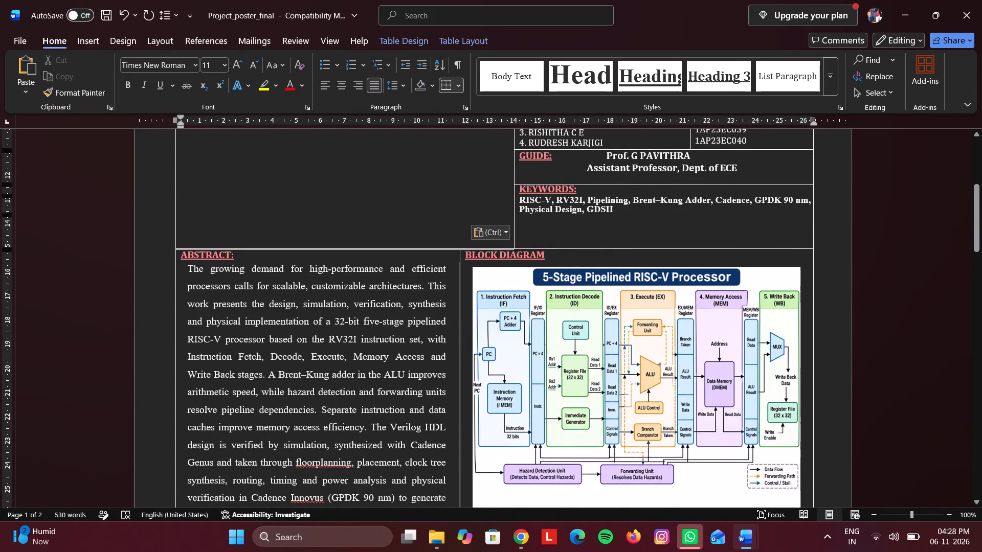
click(572, 248)
drag(570, 249, 570, 249)
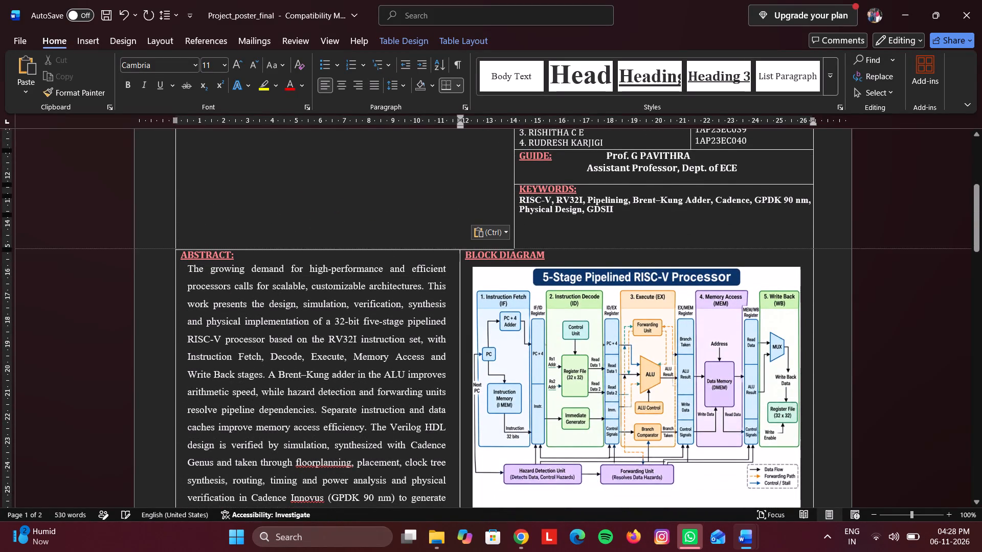
drag(570, 249, 570, 218)
key(Delete)
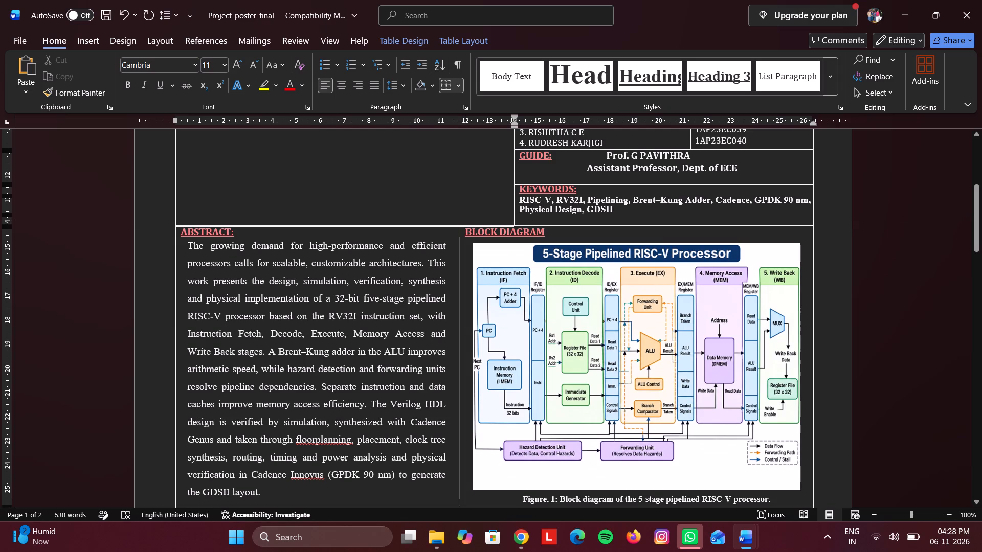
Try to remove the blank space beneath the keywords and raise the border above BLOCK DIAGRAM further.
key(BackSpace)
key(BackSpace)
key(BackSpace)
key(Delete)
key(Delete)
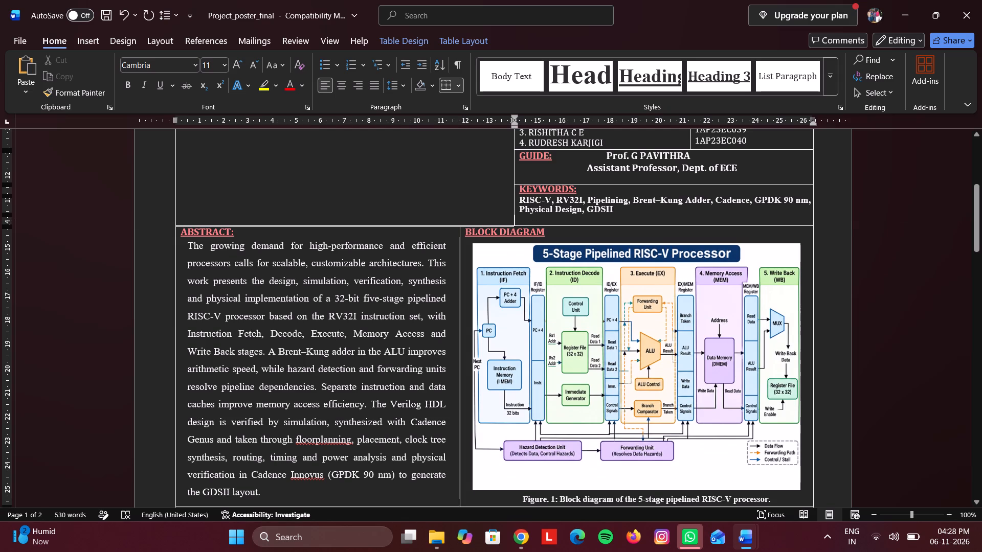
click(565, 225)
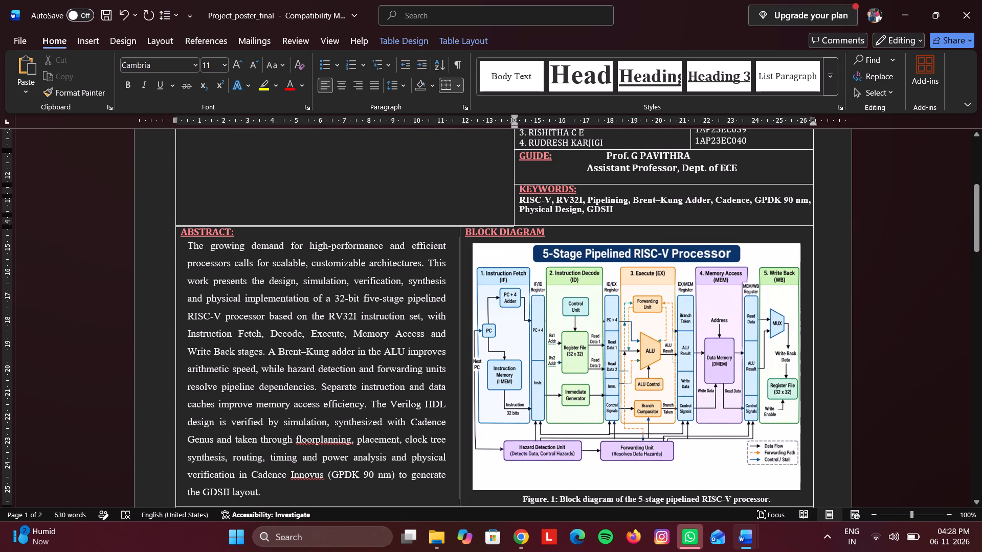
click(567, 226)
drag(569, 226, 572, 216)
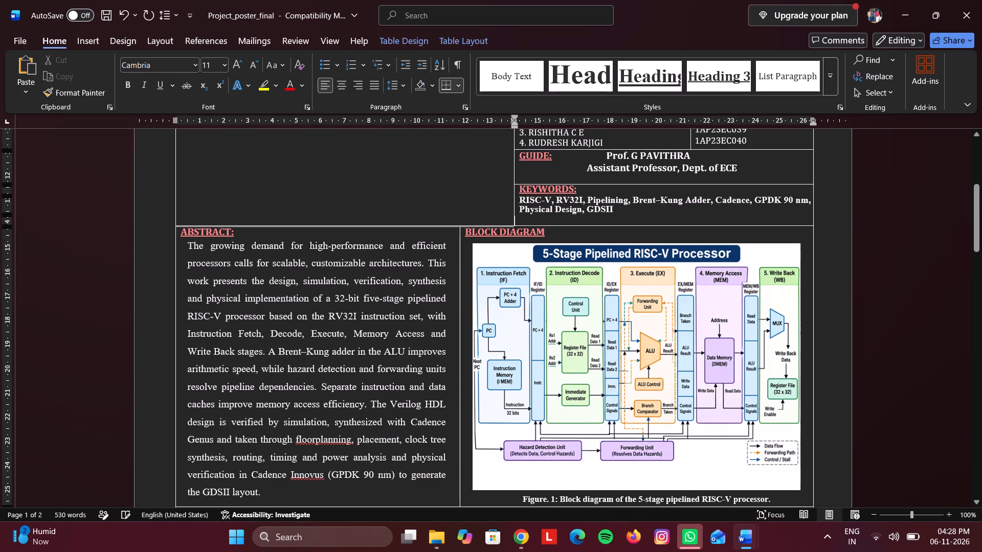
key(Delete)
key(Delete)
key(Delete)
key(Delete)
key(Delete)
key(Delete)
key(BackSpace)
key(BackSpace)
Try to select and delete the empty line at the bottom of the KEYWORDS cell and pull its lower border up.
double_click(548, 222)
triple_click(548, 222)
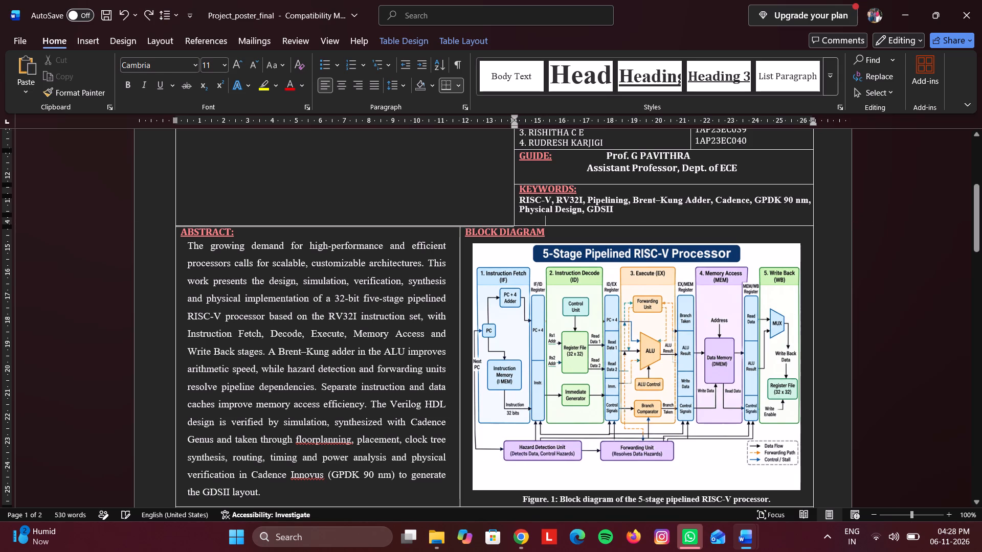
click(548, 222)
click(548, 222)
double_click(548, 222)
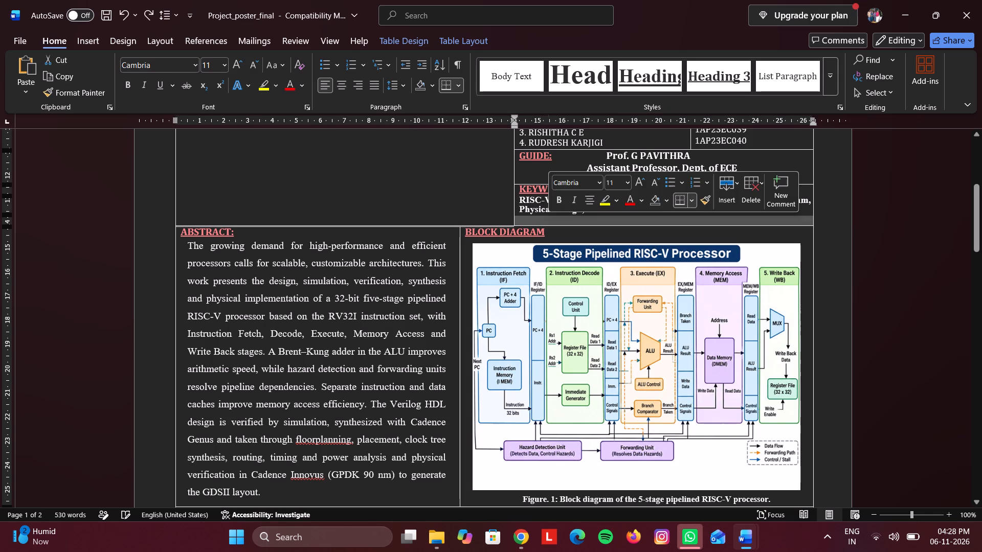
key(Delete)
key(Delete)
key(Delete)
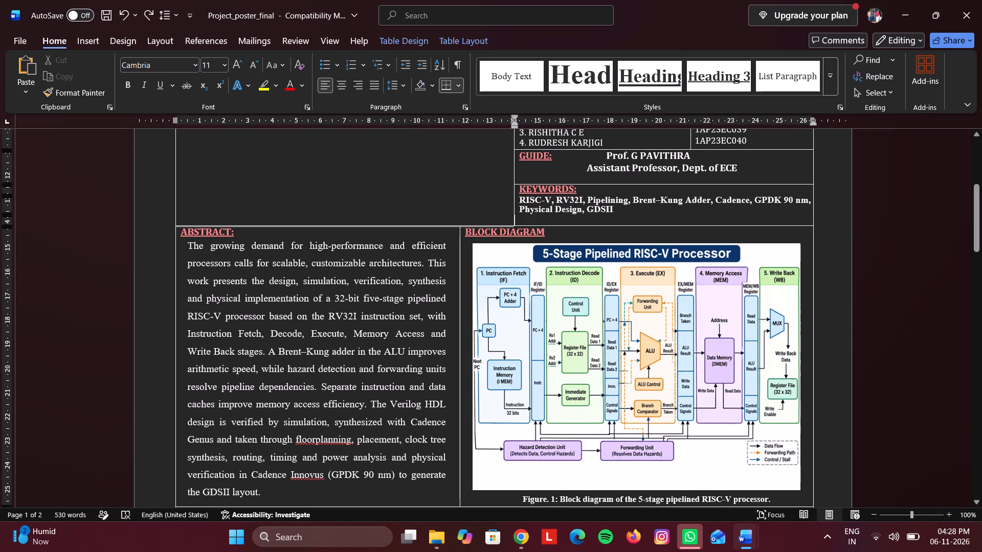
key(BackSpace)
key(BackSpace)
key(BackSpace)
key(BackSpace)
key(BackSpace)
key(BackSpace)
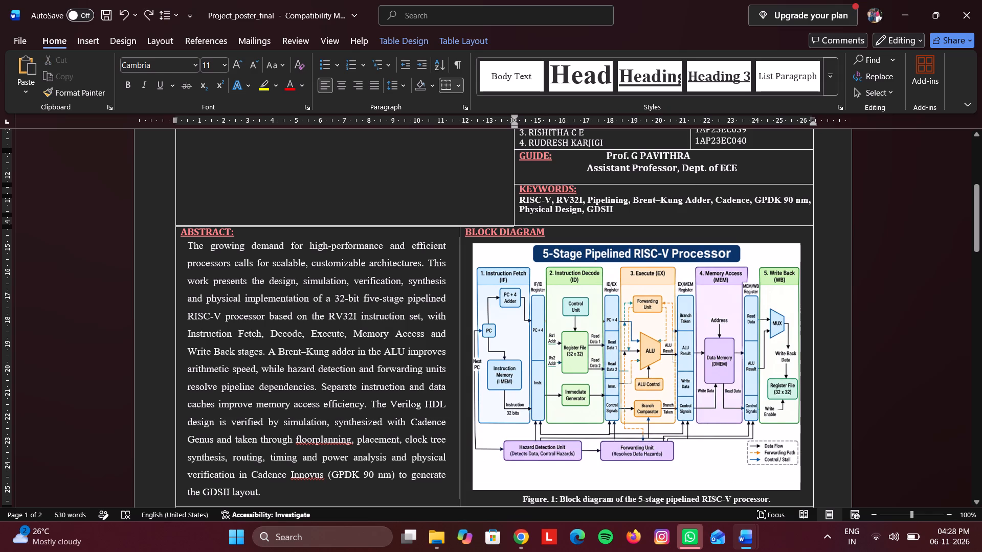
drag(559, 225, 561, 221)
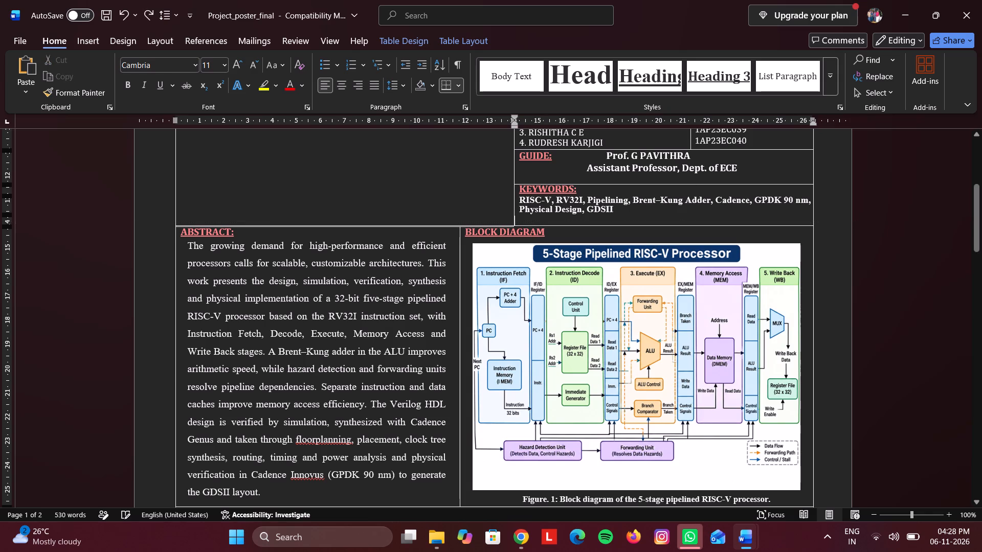
Look over the poster from the RESULTS figures and the second-page APPLICATIONS and ADVANTAGES cells back up to the abstract.
scroll(509, 314, down, 18)
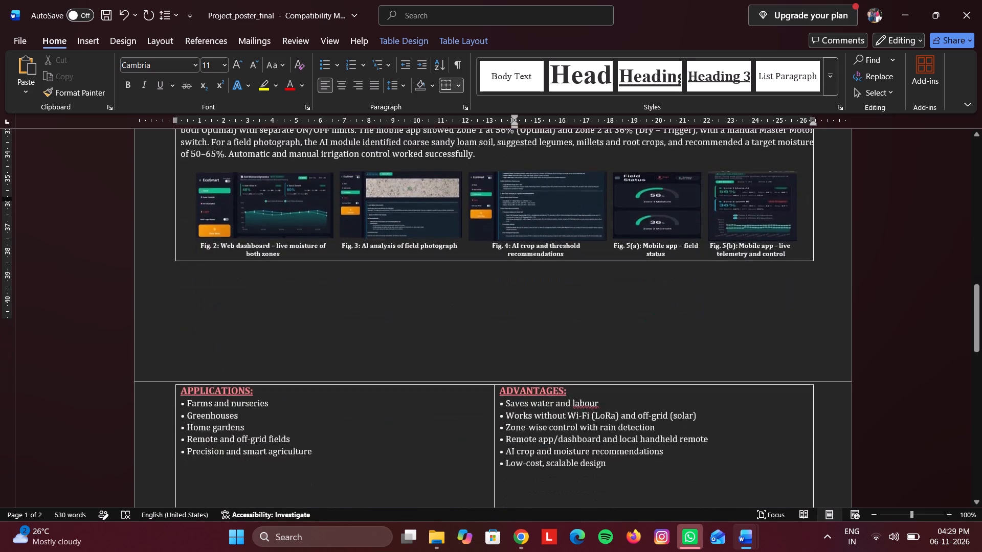
scroll(500, 322, down, 4)
scroll(500, 322, up, 11)
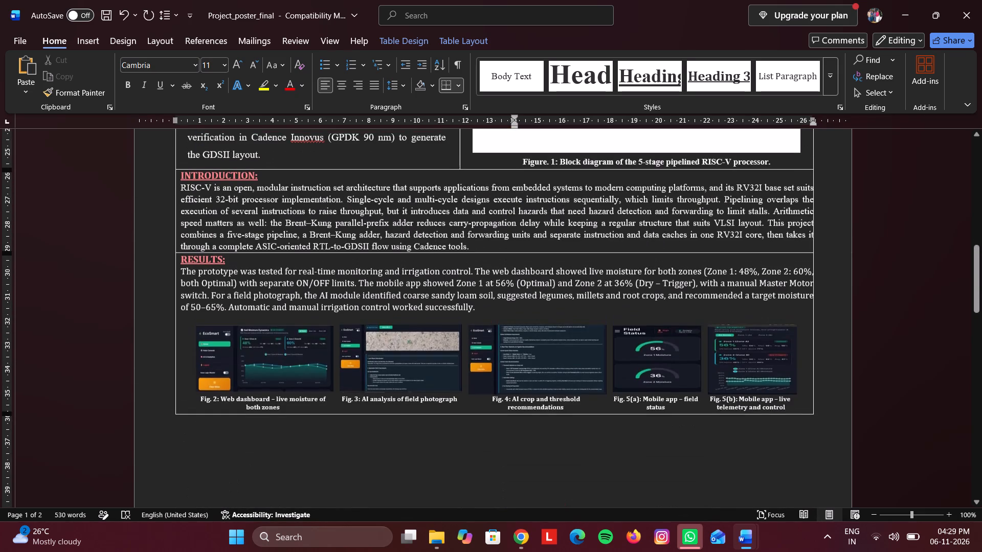
scroll(500, 317, up, 5)
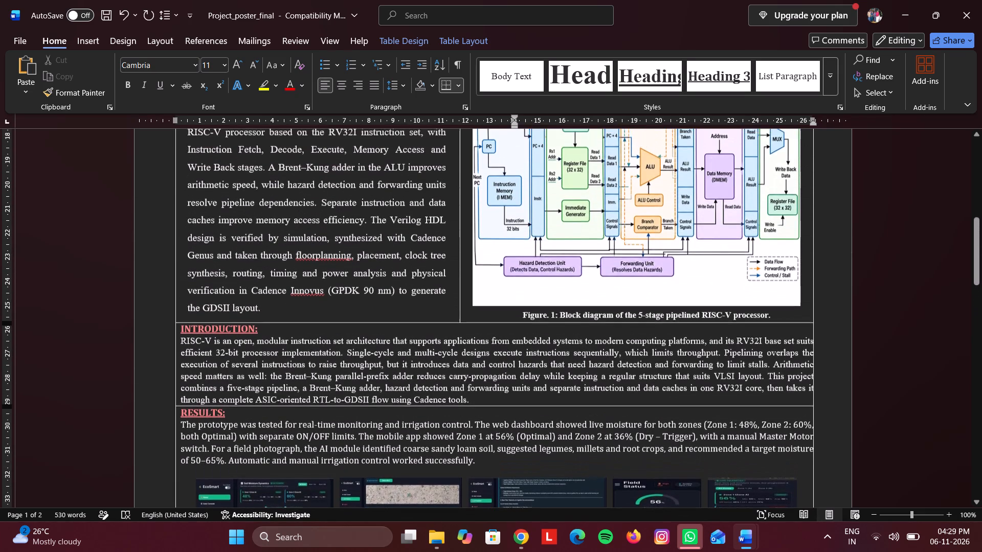
scroll(499, 317, up, 5)
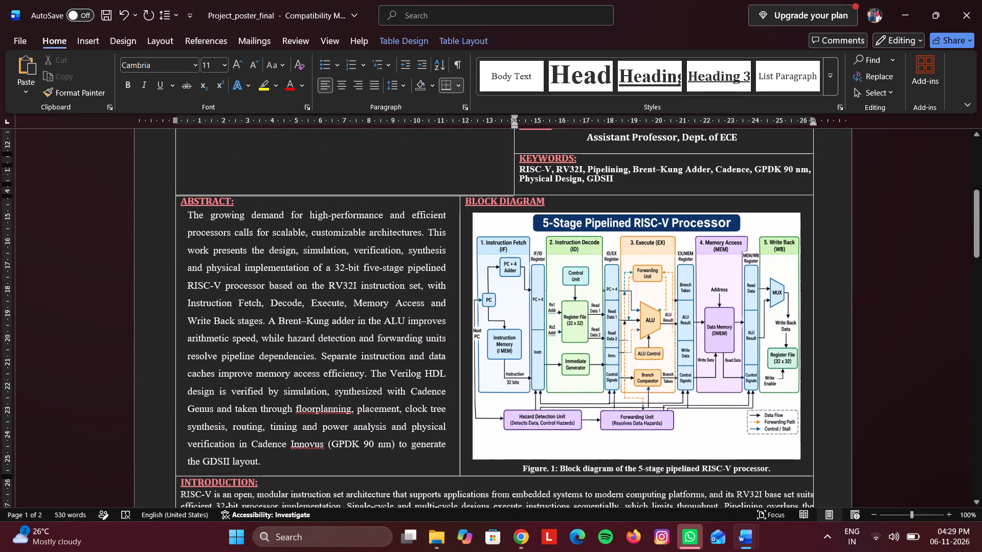
Reduce the font size of the whole abstract paragraph to 10.
click(305, 339)
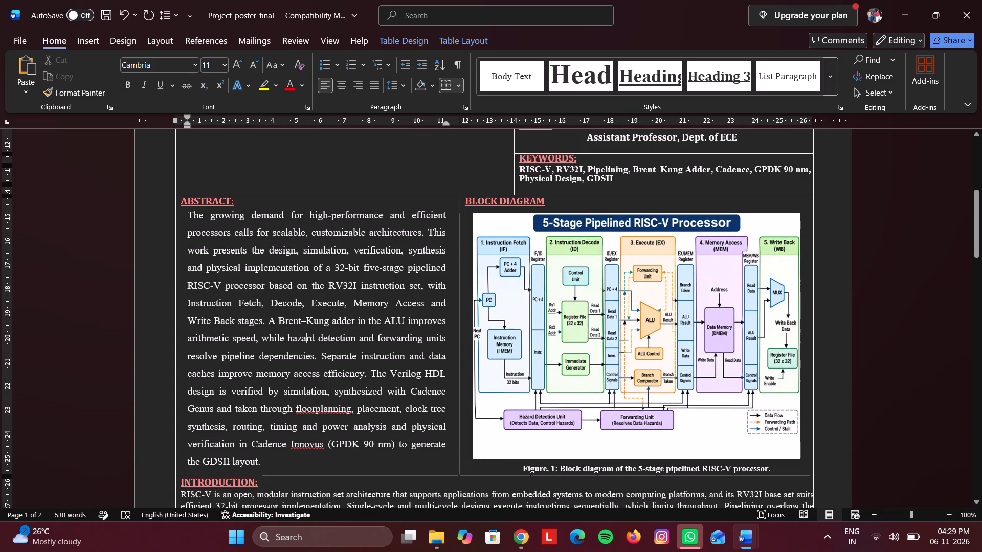
drag(271, 467, 182, 229)
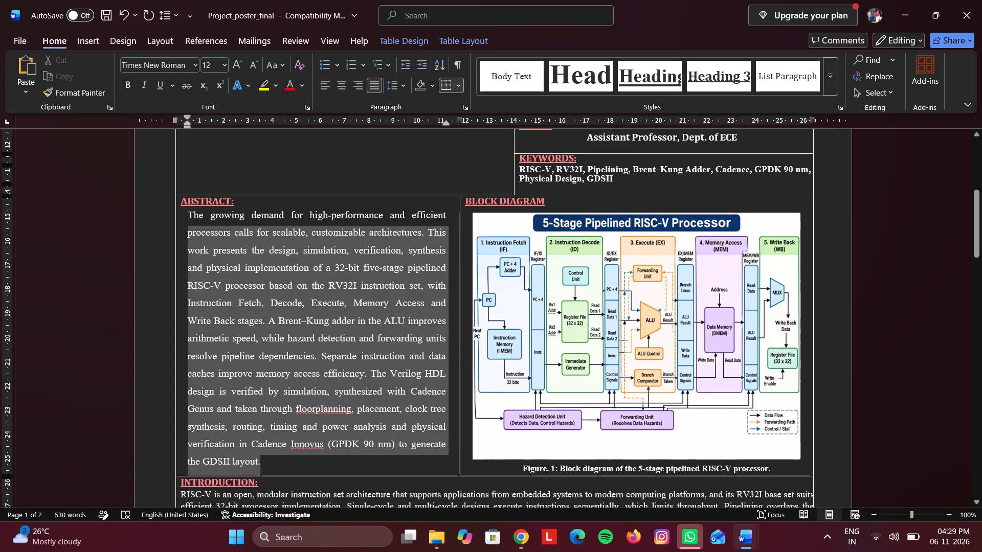
drag(182, 229, 181, 217)
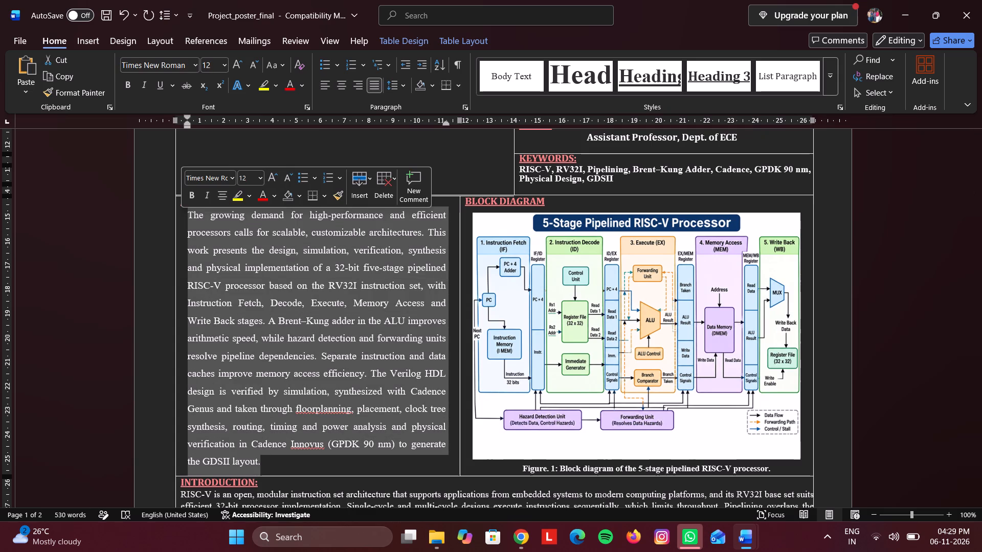
double_click(285, 176)
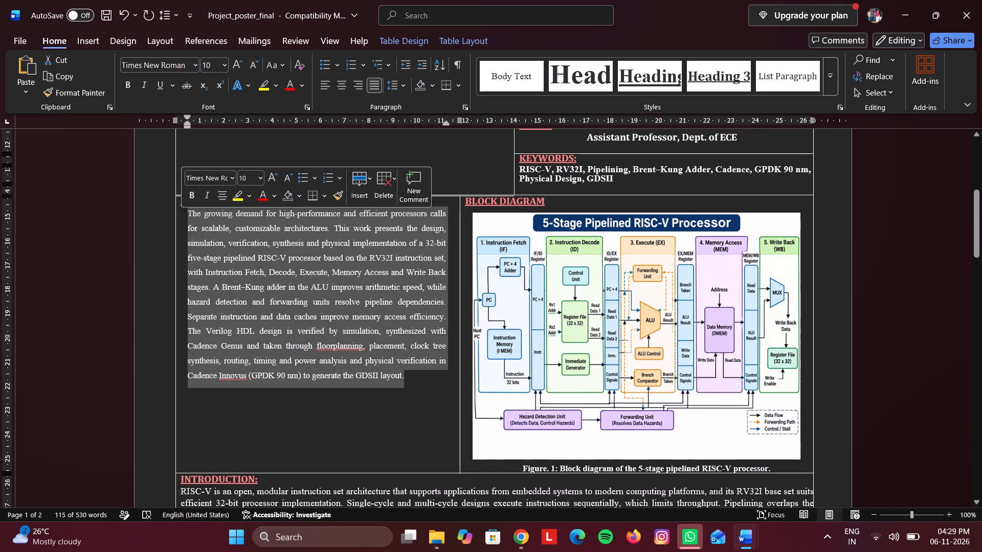
Shrink the 5-stage pipeline picture proportionally and remove the empty lines between the BLOCK DIAGRAM heading and the picture.
click(508, 346)
scroll(515, 371, down, 4)
scroll(526, 330, up, 2)
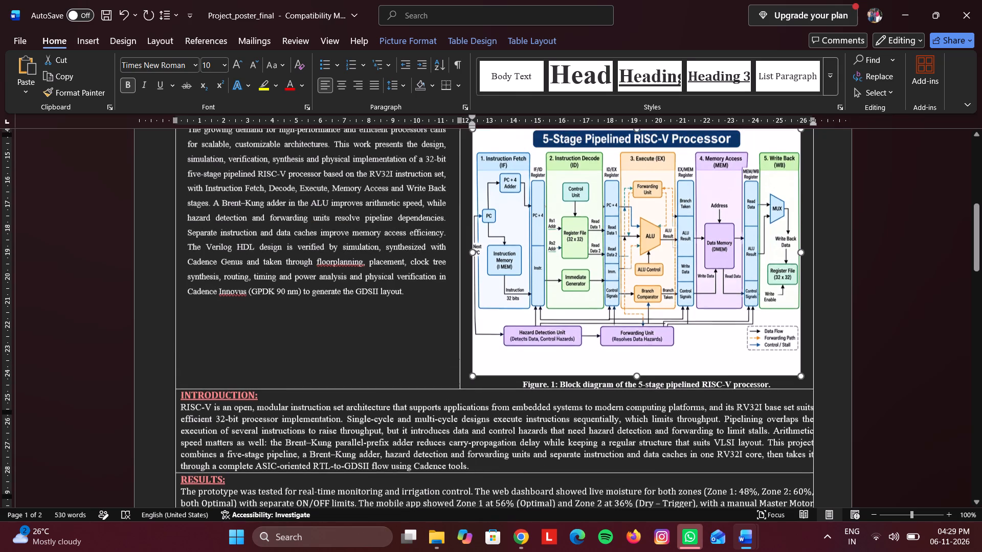
drag(474, 399, 484, 379)
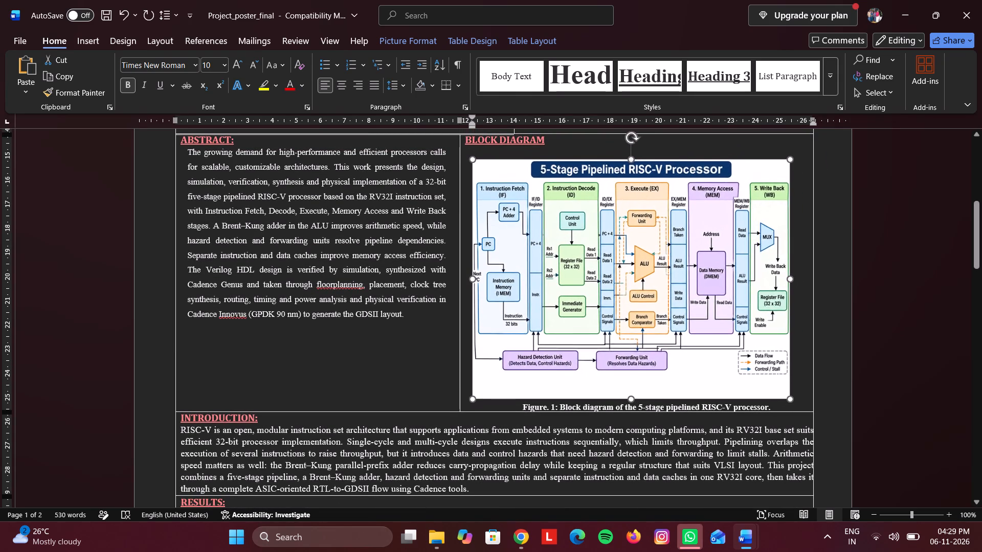
drag(484, 379, 501, 356)
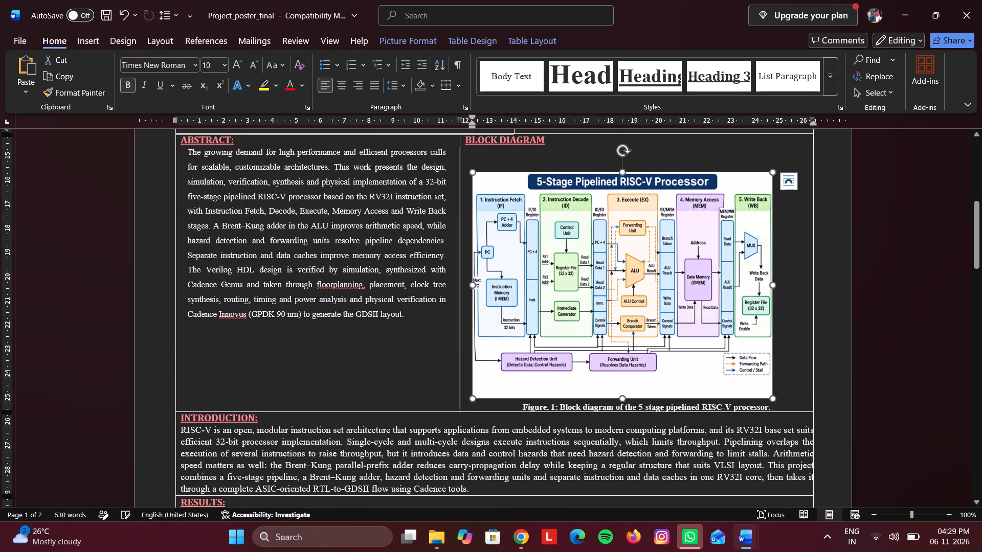
click(513, 164)
key(BackSpace)
key(BackSpace)
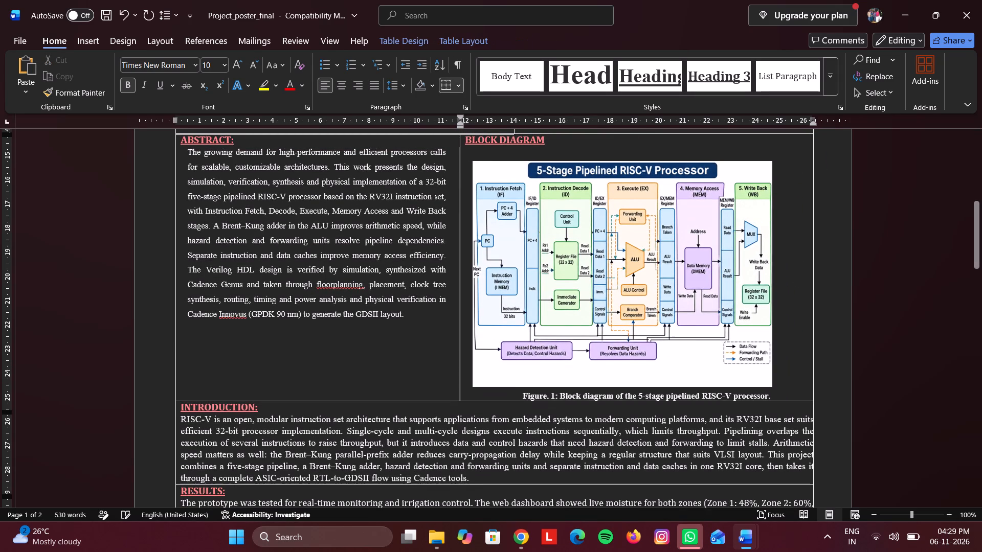
key(BackSpace)
Stretch the block diagram picture horizontally so it nearly fills the width of its cell, keeping its height.
scroll(514, 355, down, 1)
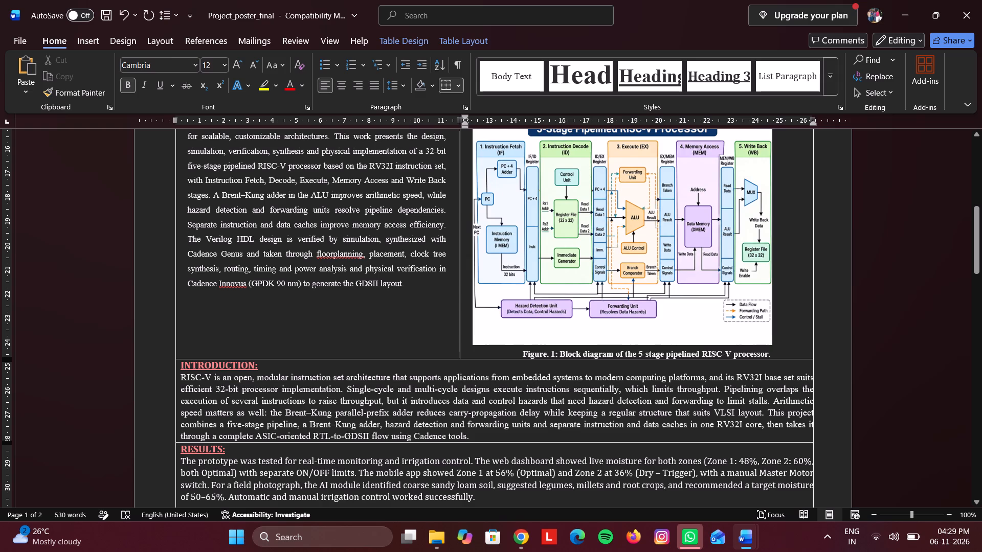
click(556, 304)
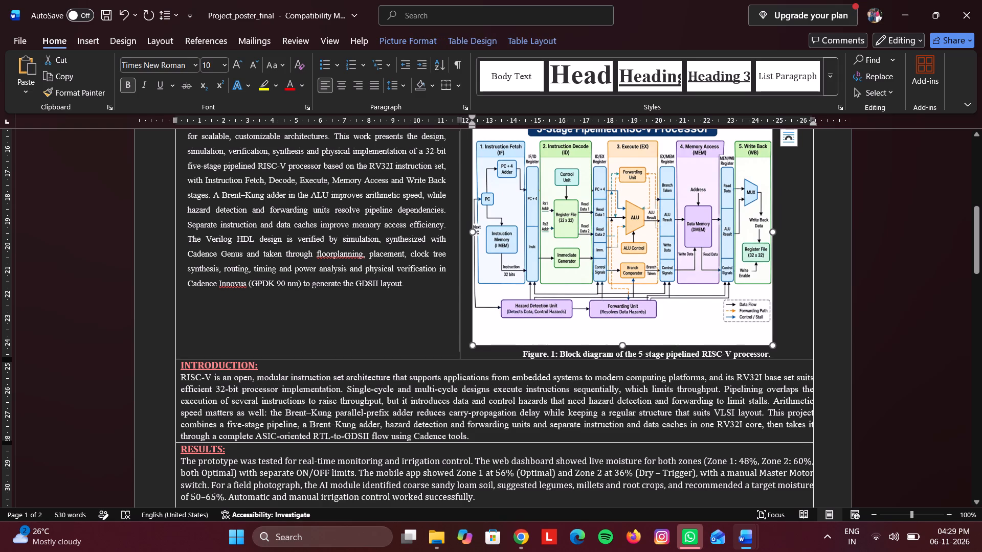
drag(772, 233, 782, 232)
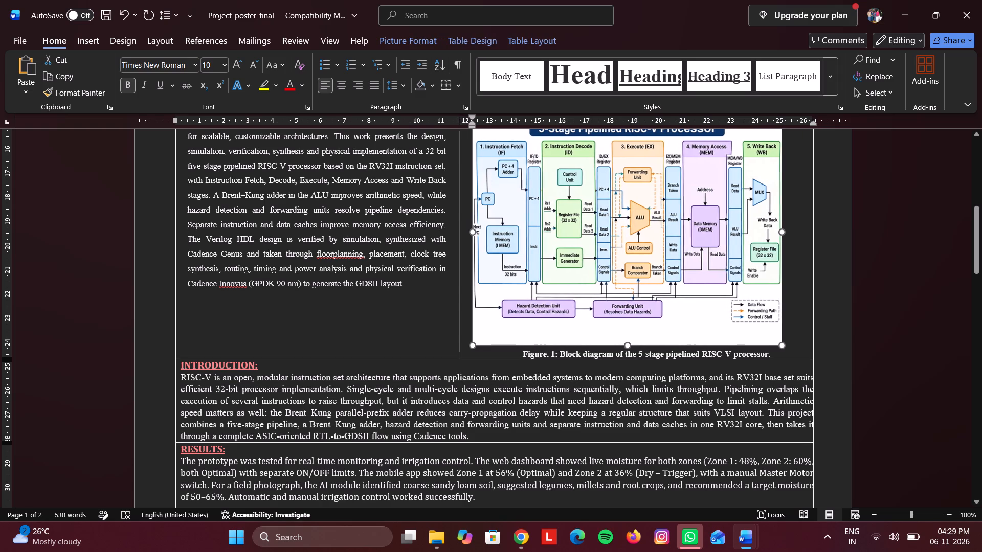
drag(782, 232, 798, 232)
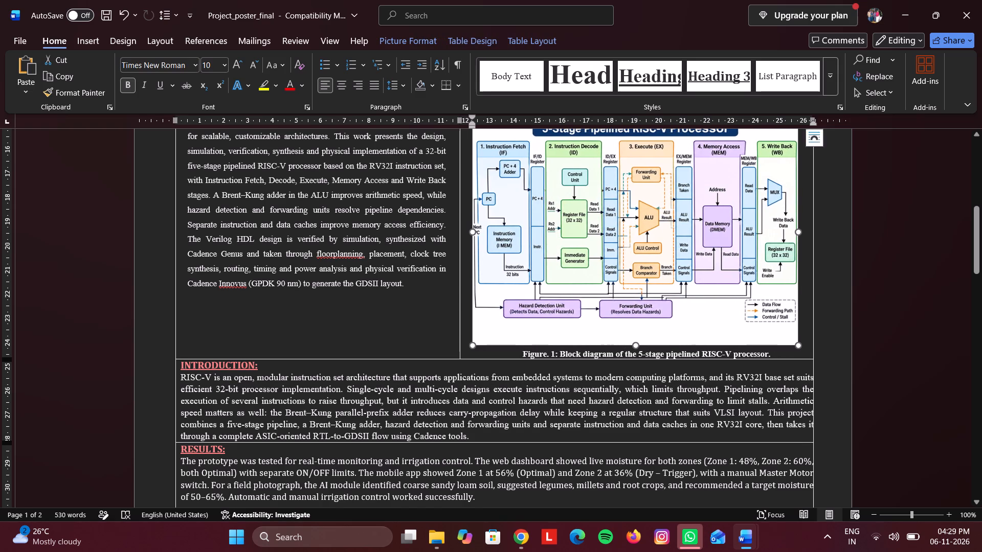
Check how the poster sections fit on the first page, from BLOCK DIAGRAM down to APPLICATIONS and ADVANTAGES.
scroll(689, 273, up, 3)
scroll(689, 273, down, 17)
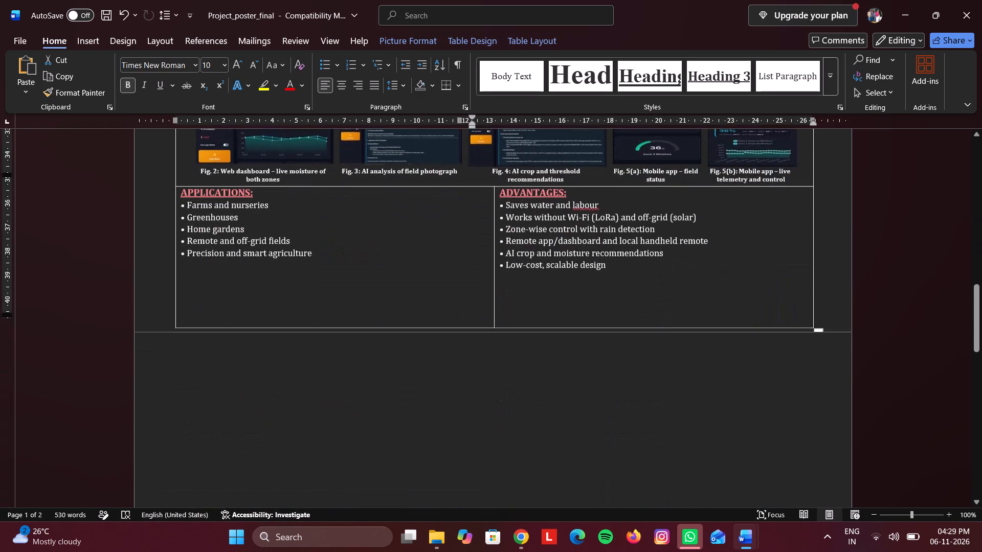
scroll(689, 273, down, 1)
scroll(689, 273, up, 9)
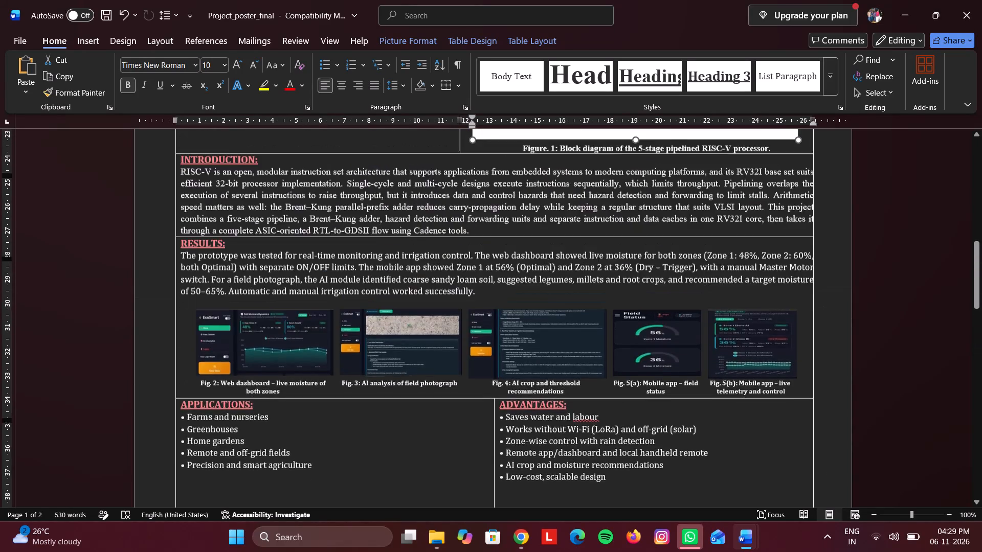
scroll(689, 273, up, 9)
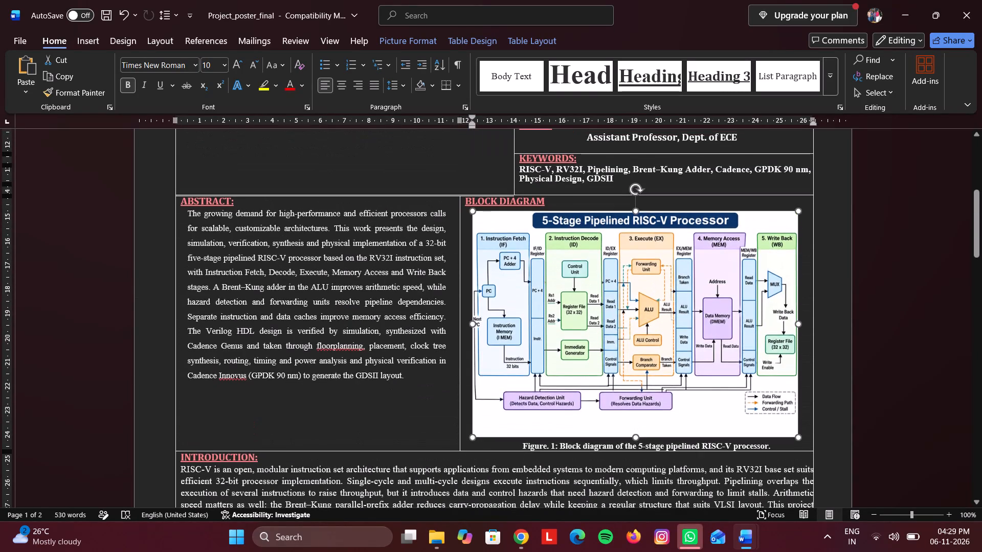
scroll(643, 348, down, 2)
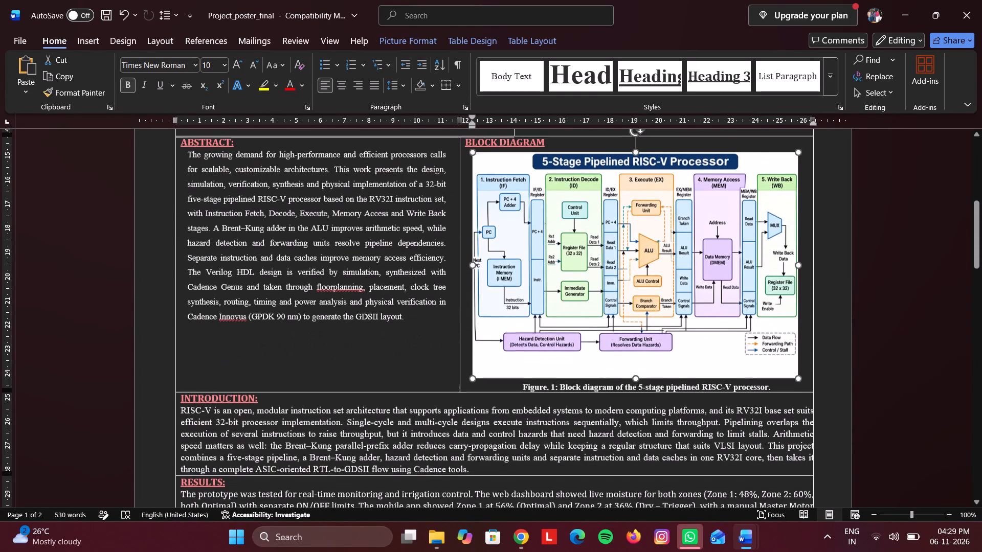
Shrink the block diagram picture slightly in proportion and remove the blank line beneath the BLOCK DIAGRAM heading.
drag(473, 373, 476, 373)
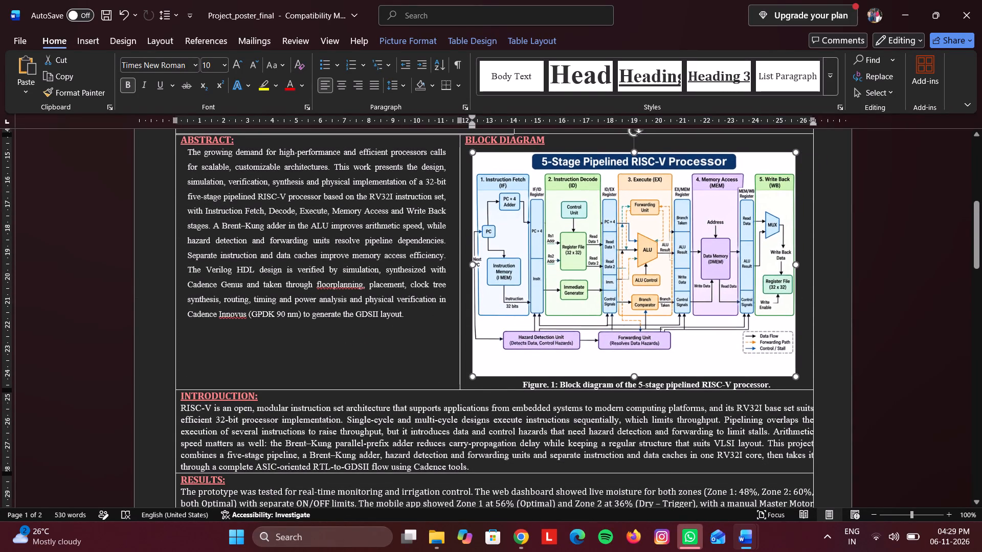
drag(476, 373, 490, 351)
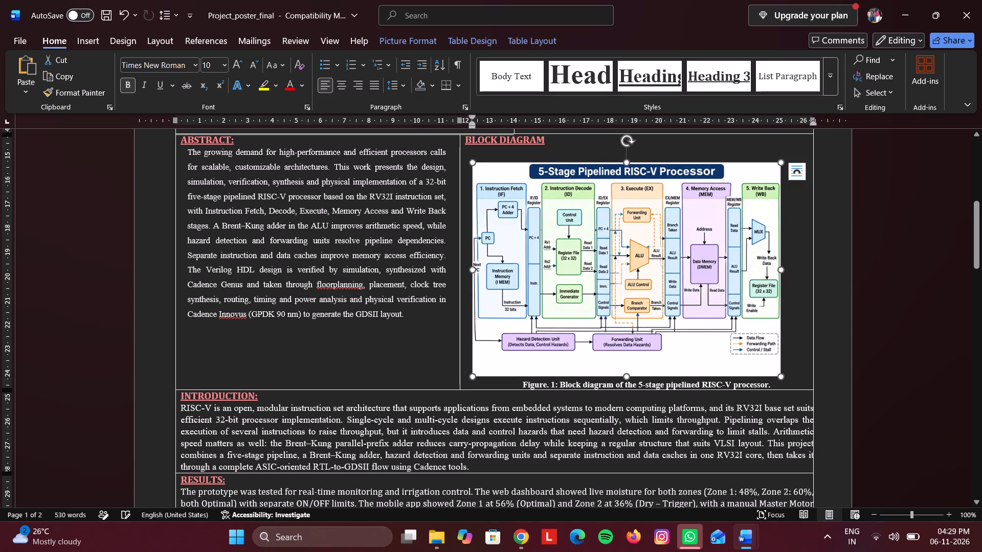
click(489, 150)
key(BackSpace)
key(BackSpace)
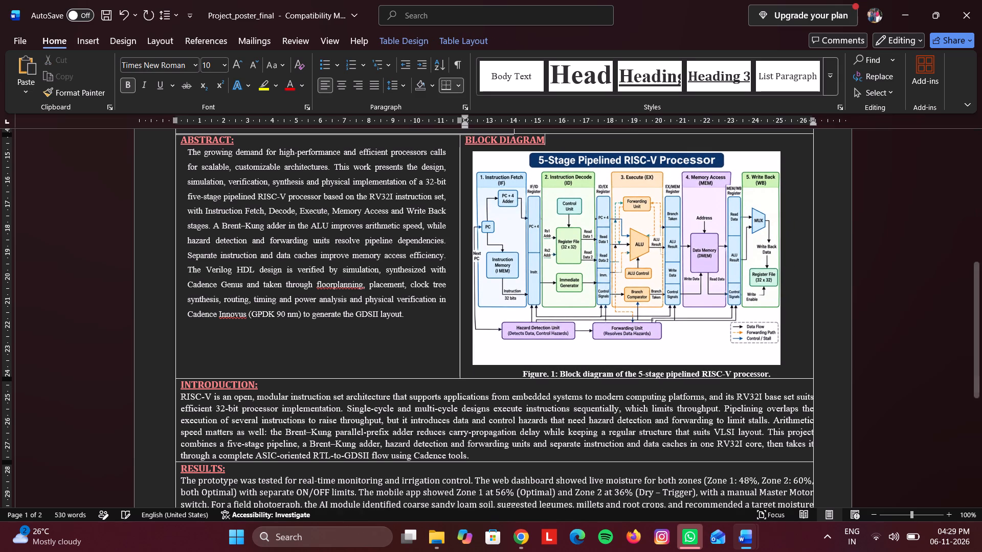
Widen the block diagram picture horizontally until it nearly reaches the far edge of its cell, keeping its height.
scroll(649, 241, down, 3)
scroll(658, 235, up, 1)
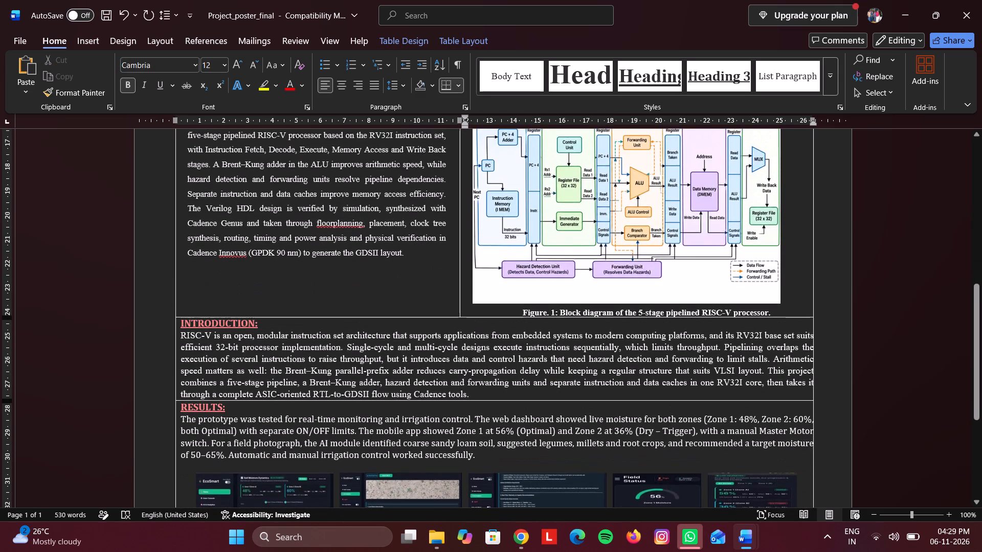
click(667, 233)
scroll(668, 232, up, 3)
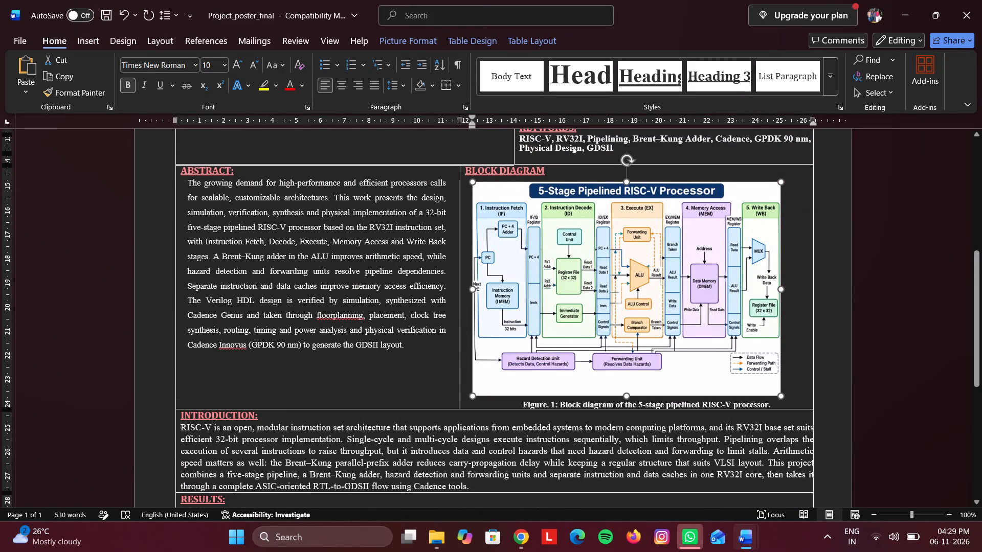
drag(782, 289, 798, 289)
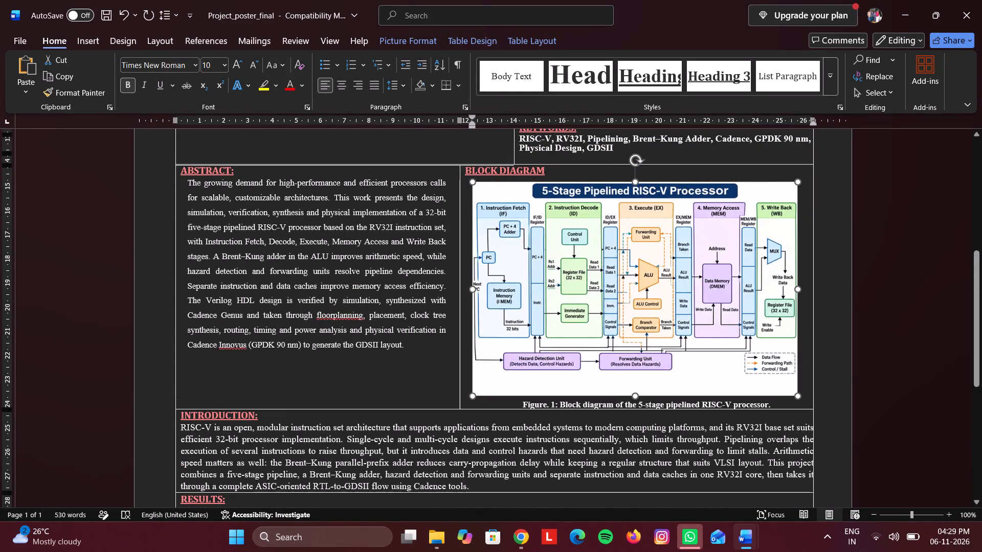
drag(798, 289, 799, 290)
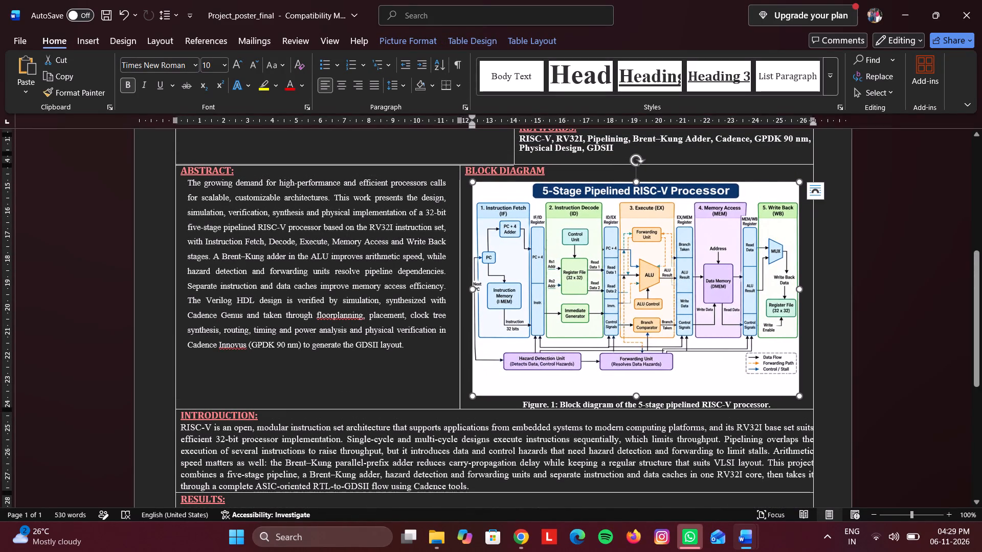
Reduce the INTRODUCTION paragraph's font size to 10 and set its line spacing to 1.5.
click(593, 455)
scroll(592, 452, down, 4)
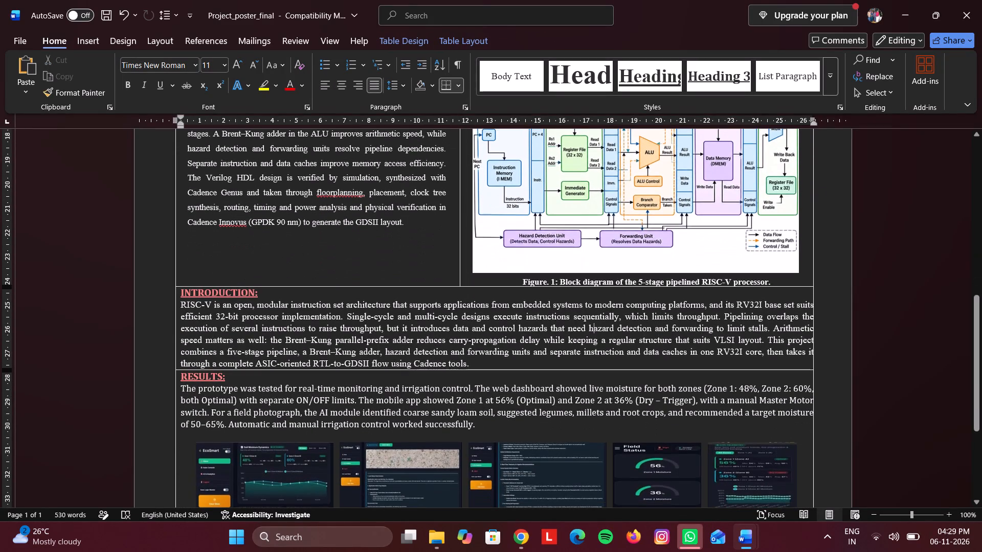
drag(479, 363, 192, 303)
click(254, 66)
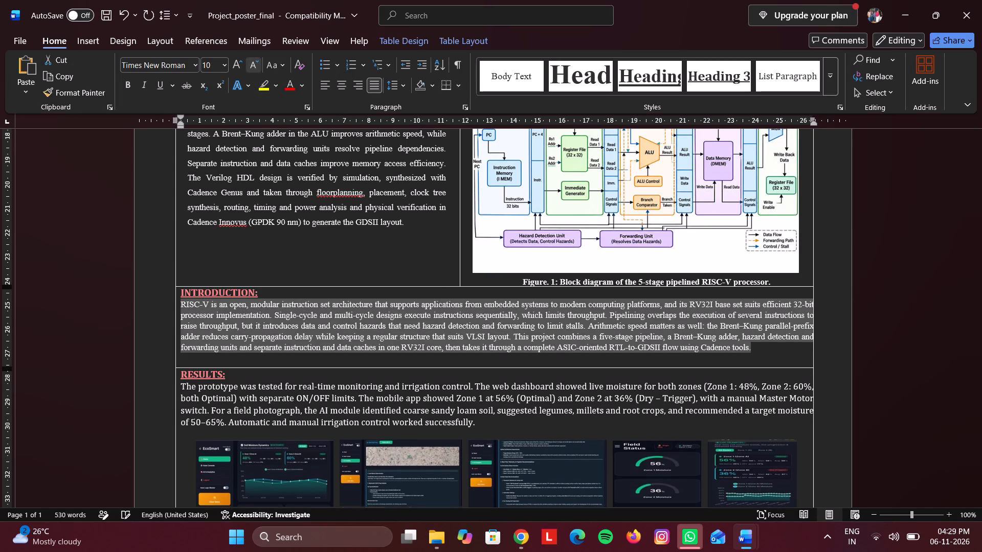
click(406, 90)
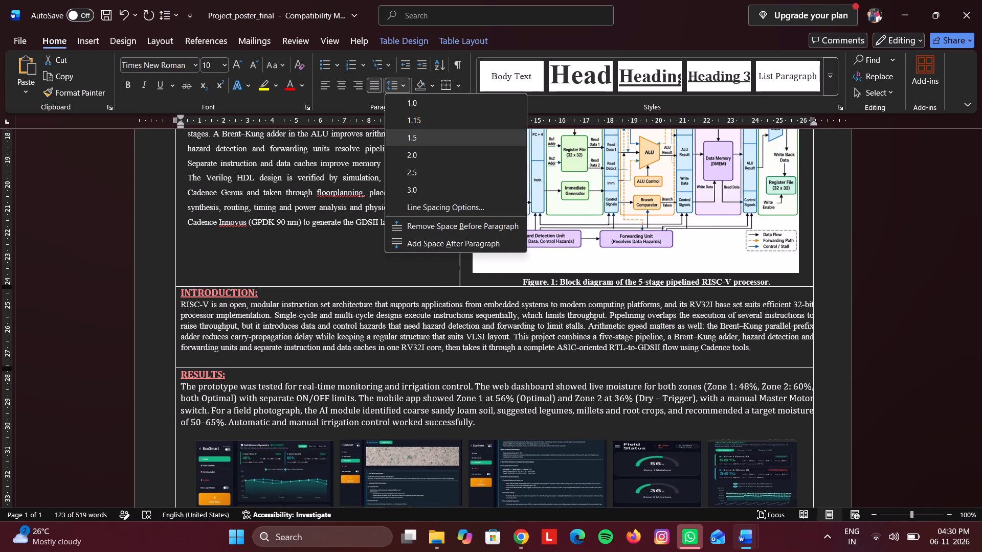
click(418, 141)
Check how the INTRODUCTION, RESULTS, APPLICATIONS and ADVANTAGES sections fit the page and compare the introduction with the abstract text.
scroll(426, 375, down, 7)
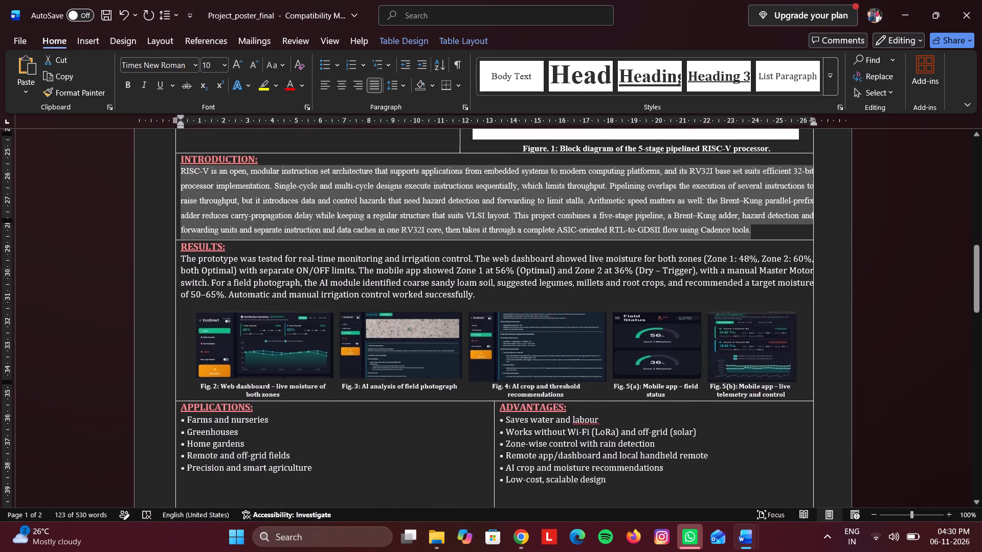
scroll(426, 377, down, 5)
scroll(426, 377, up, 10)
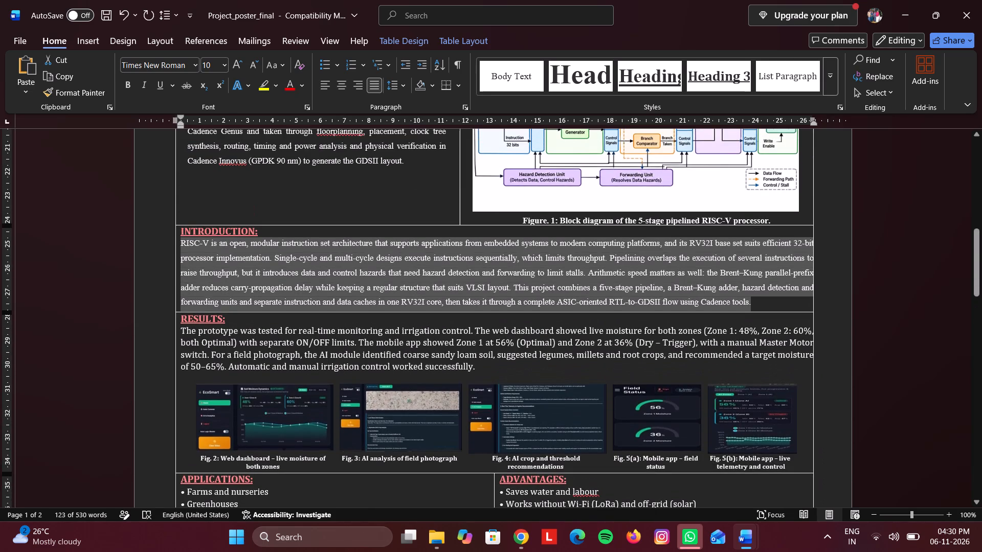
click(425, 377)
scroll(354, 226, up, 3)
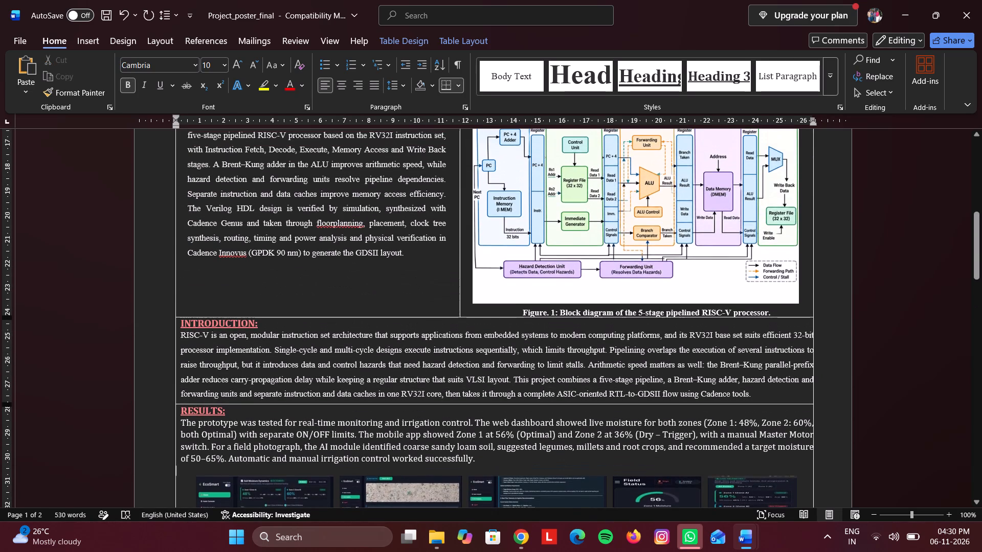
click(352, 197)
click(382, 368)
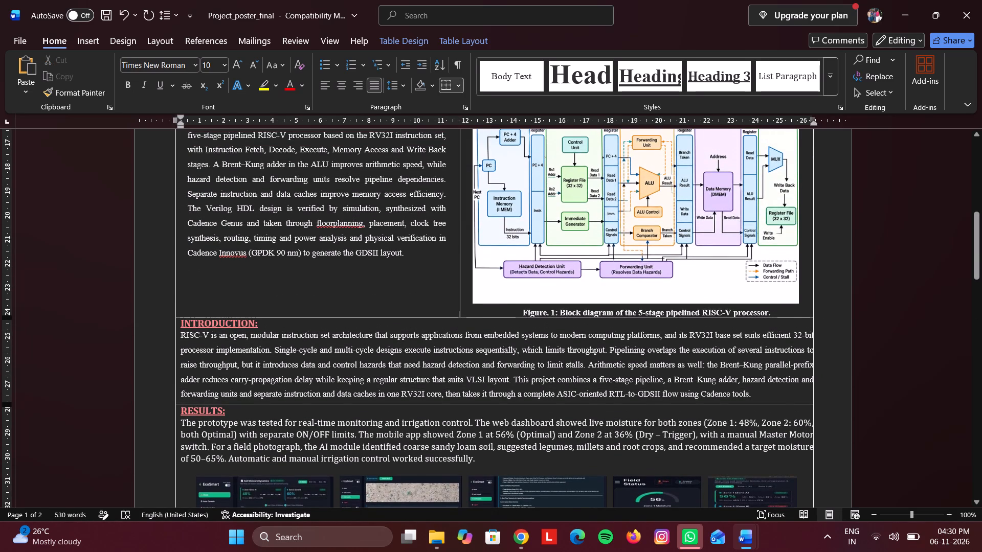
scroll(390, 365, down, 4)
scroll(438, 312, up, 3)
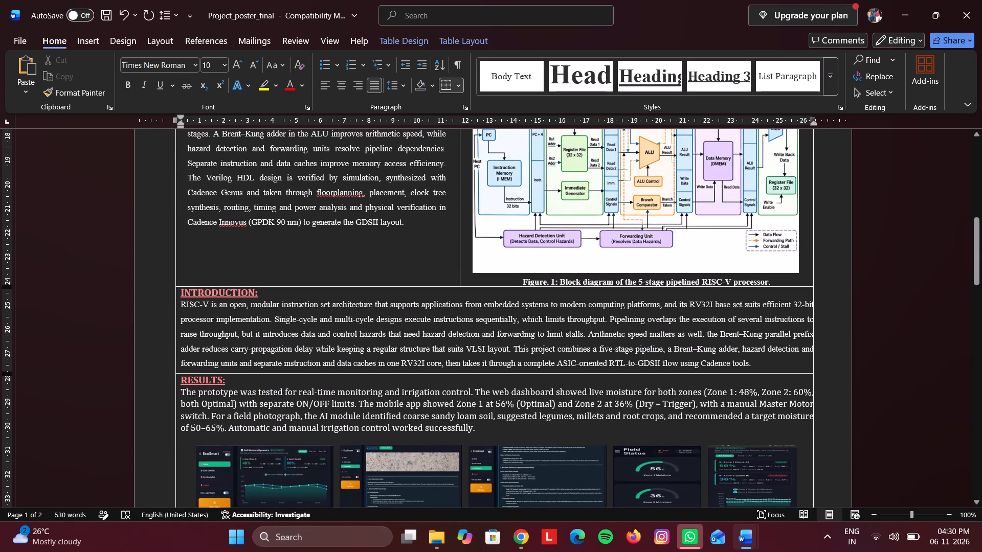
Indent the INTRODUCTION paragraph slightly on both sides, aligning its left edge with the abstract text.
drag(761, 365, 184, 311)
drag(180, 125, 185, 126)
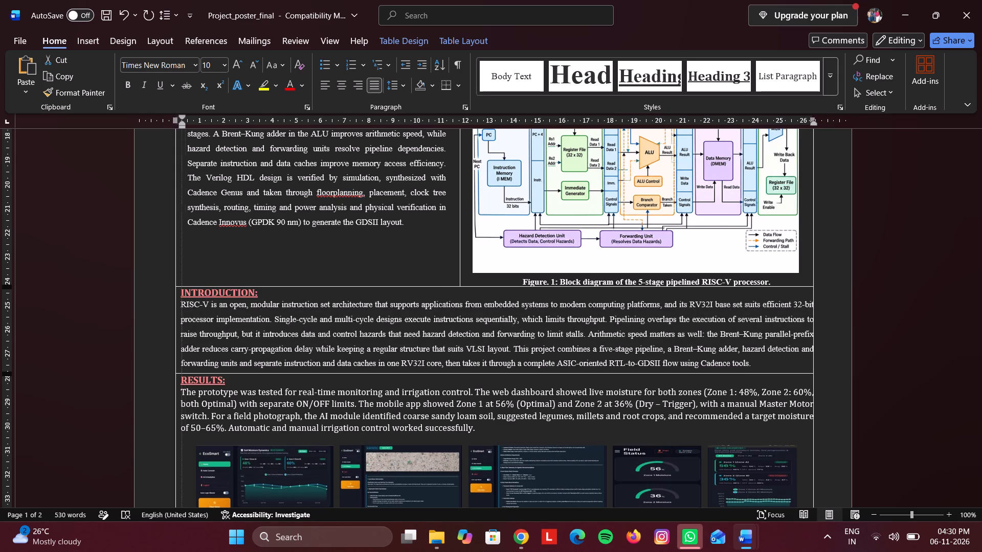
drag(185, 126, 187, 127)
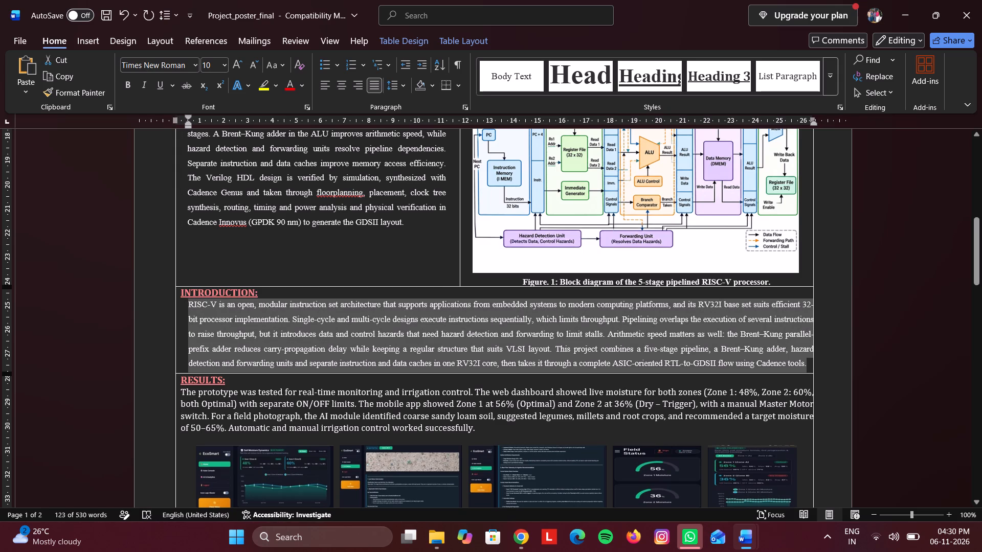
drag(813, 123, 805, 124)
scroll(735, 310, down, 11)
scroll(734, 313, up, 6)
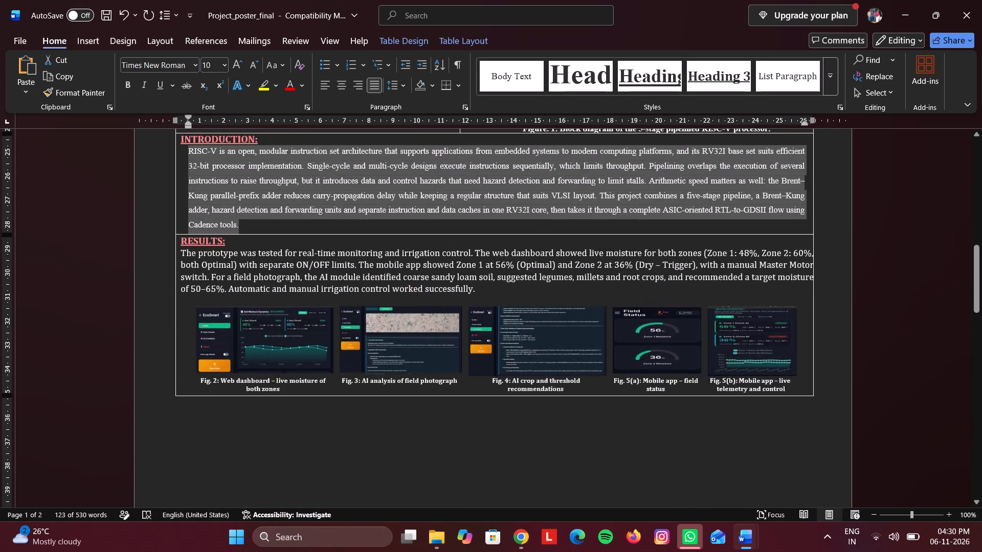
scroll(734, 313, up, 2)
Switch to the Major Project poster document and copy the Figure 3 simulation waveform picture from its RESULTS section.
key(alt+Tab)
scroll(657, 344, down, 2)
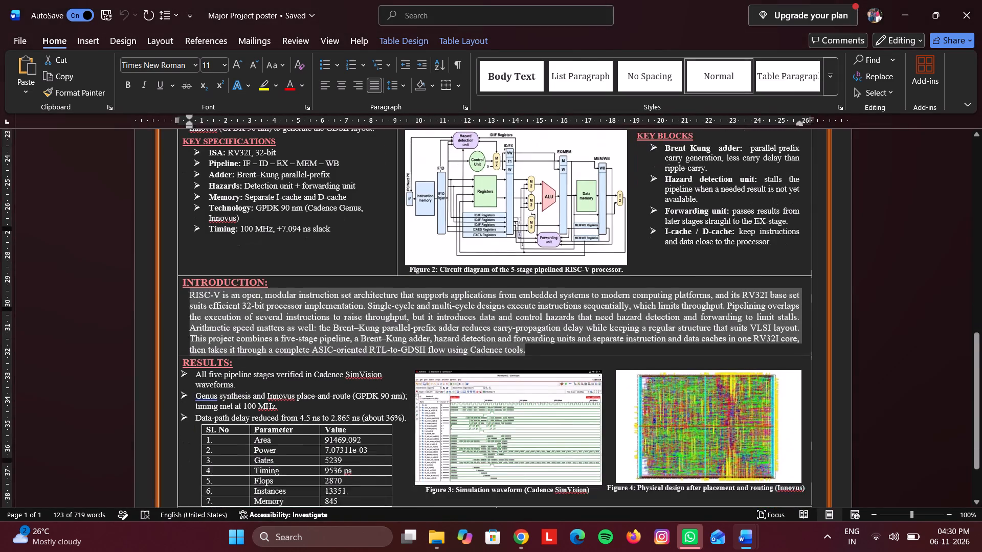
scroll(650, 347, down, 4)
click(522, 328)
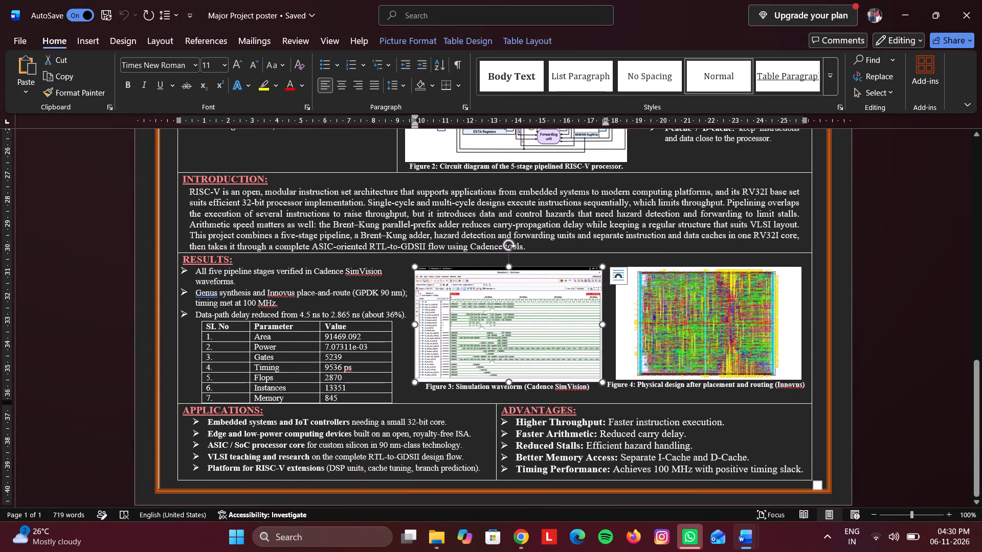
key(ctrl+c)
Return to Project_poster_final and delete all five irrigation dashboard and mobile app pictures from the RESULTS section.
key(alt+Tab)
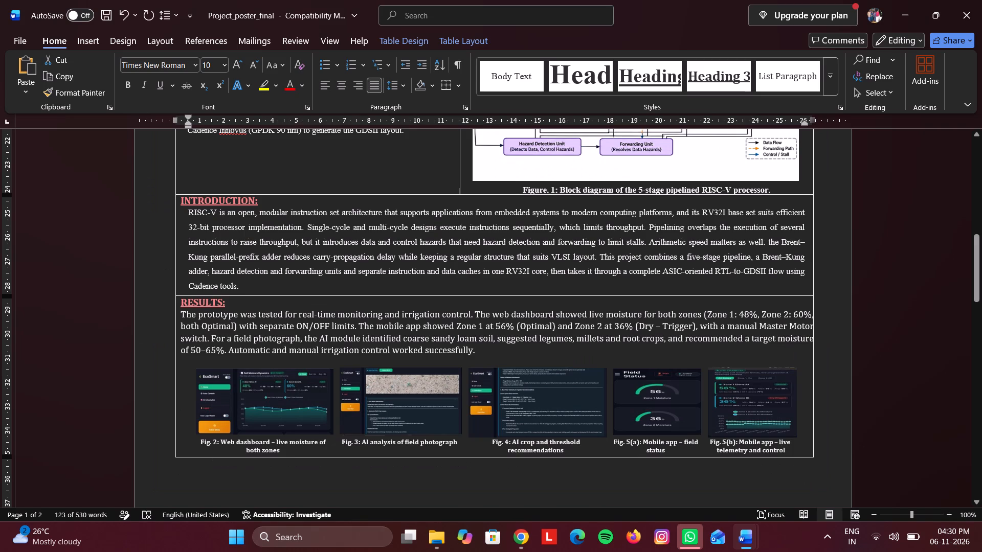
click(577, 406)
key(Delete)
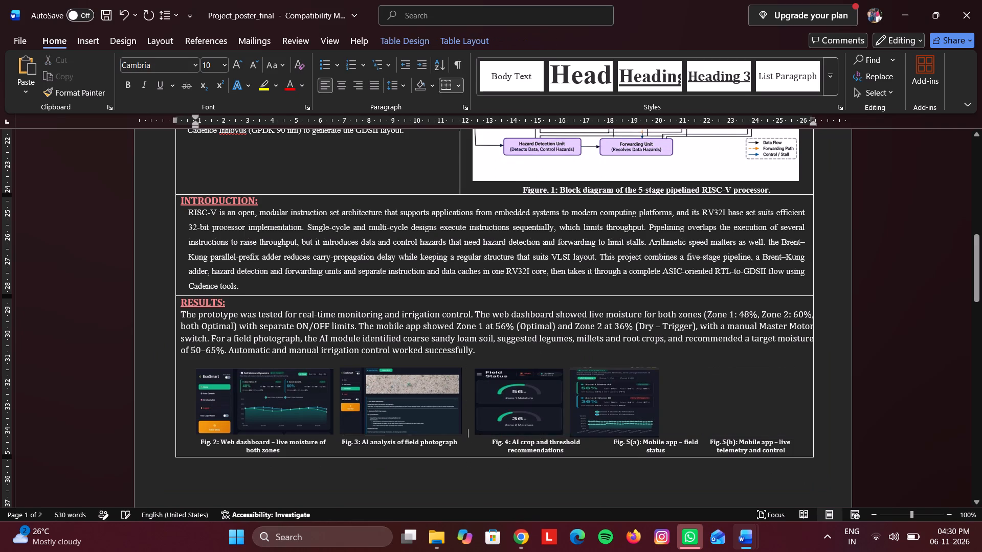
click(492, 403)
key(Delete)
click(546, 406)
key(Delete)
click(394, 418)
key(Delete)
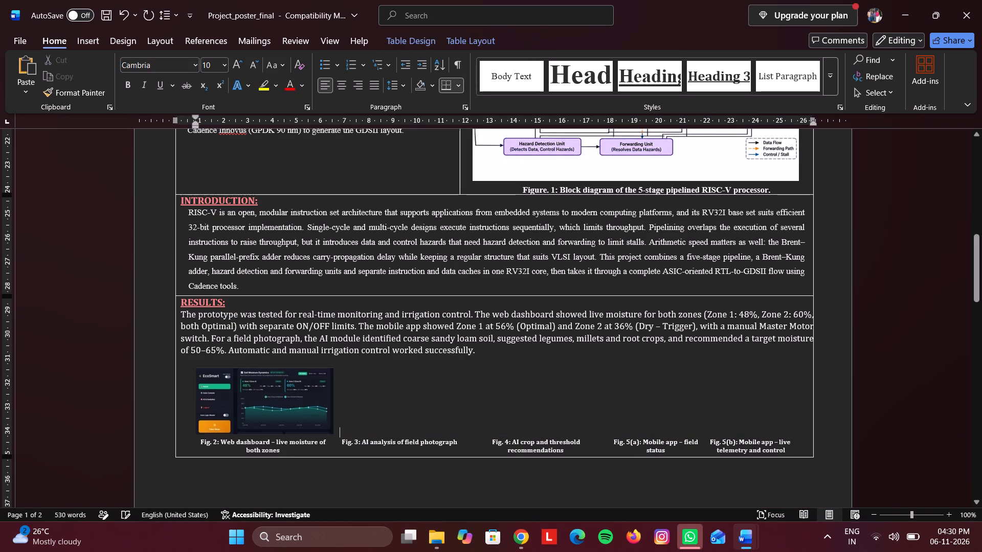
click(281, 397)
key(Delete)
Delete the irrigation figure captions and the results paragraph, leaving only the RESULTS heading in that section.
drag(793, 385, 391, 386)
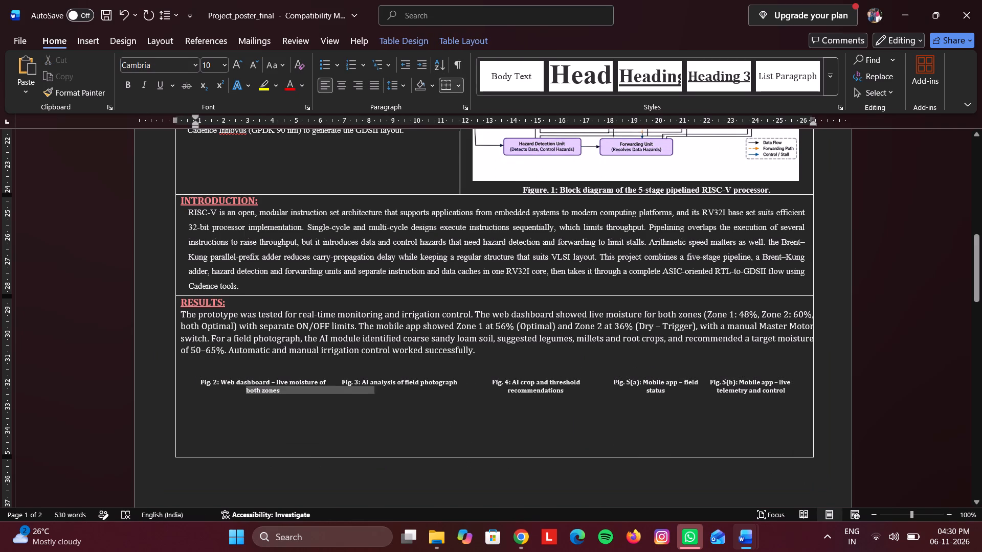
drag(391, 386, 225, 383)
key(Delete)
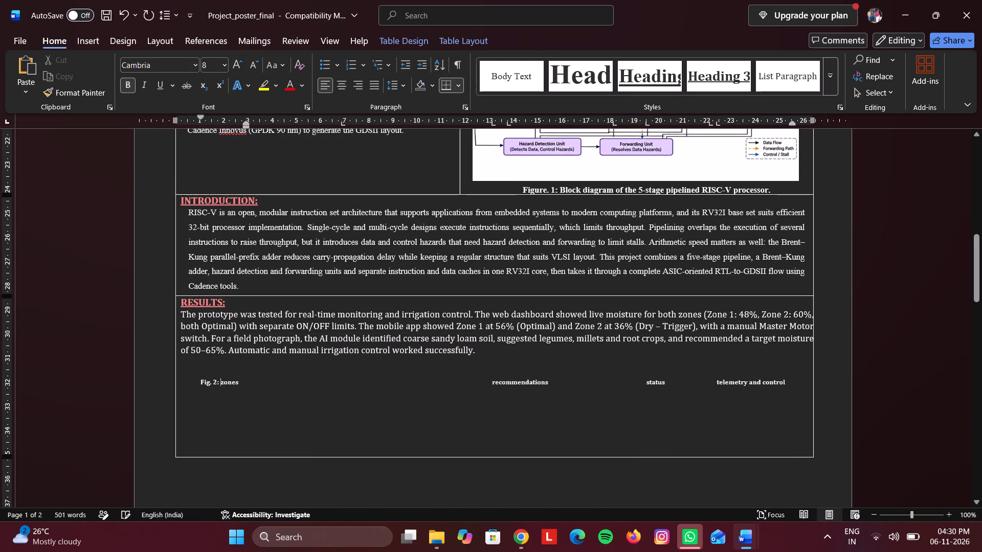
drag(203, 381, 777, 382)
key(Delete)
drag(499, 357, 426, 344)
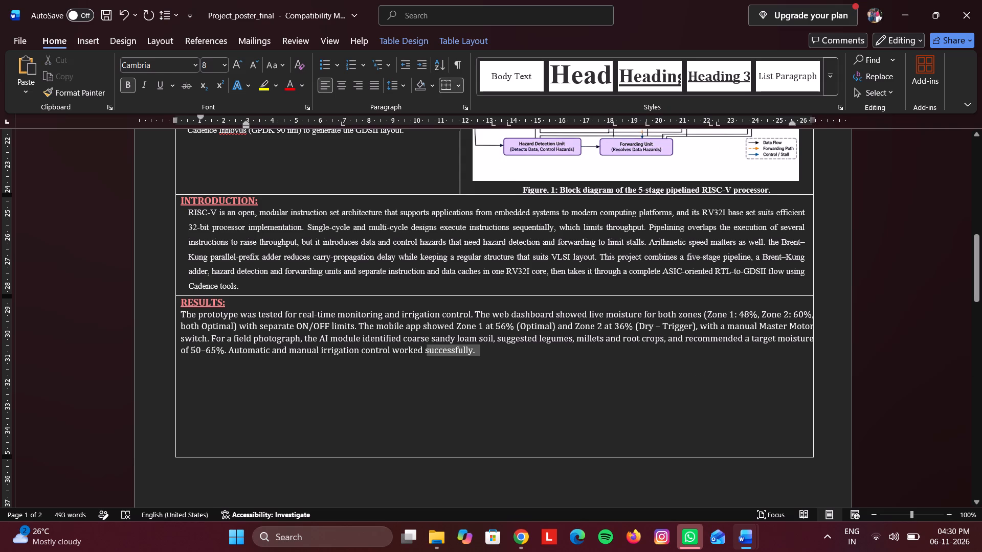
drag(426, 344, 176, 317)
key(Delete)
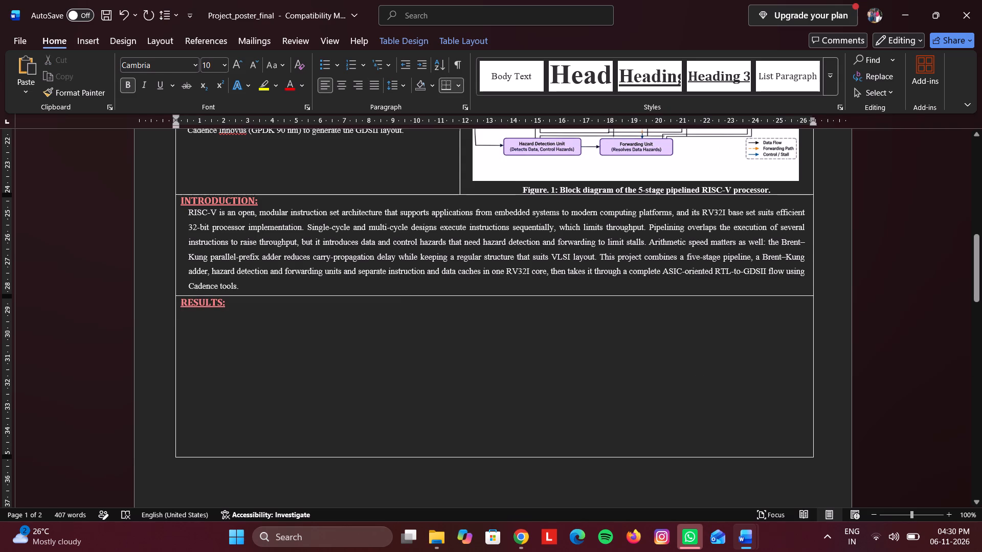
Copy the bullets, parameter table and Figures 3 and 4 from Major Project poster's RESULTS section and paste them under RESULTS in Project_poster_final.
key(alt+Tab)
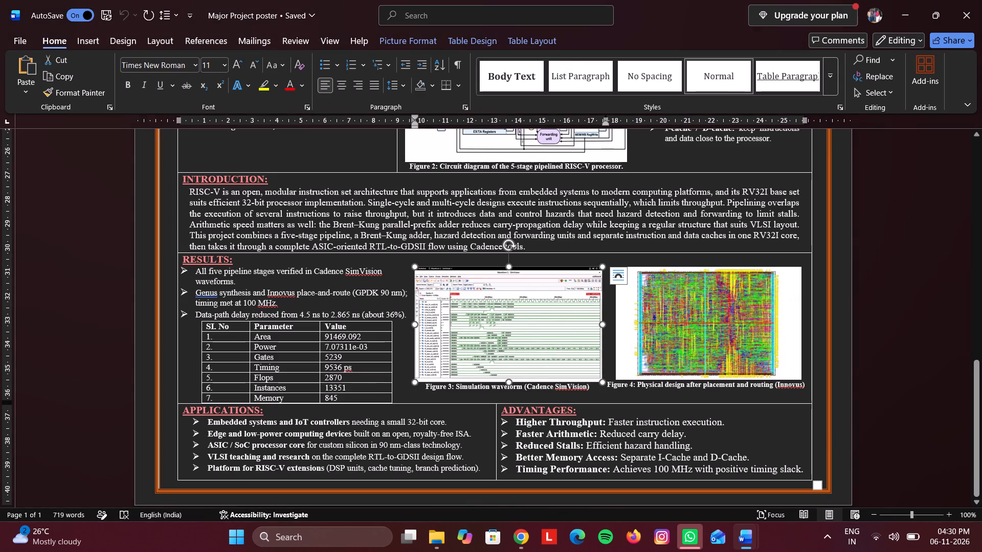
click(709, 305)
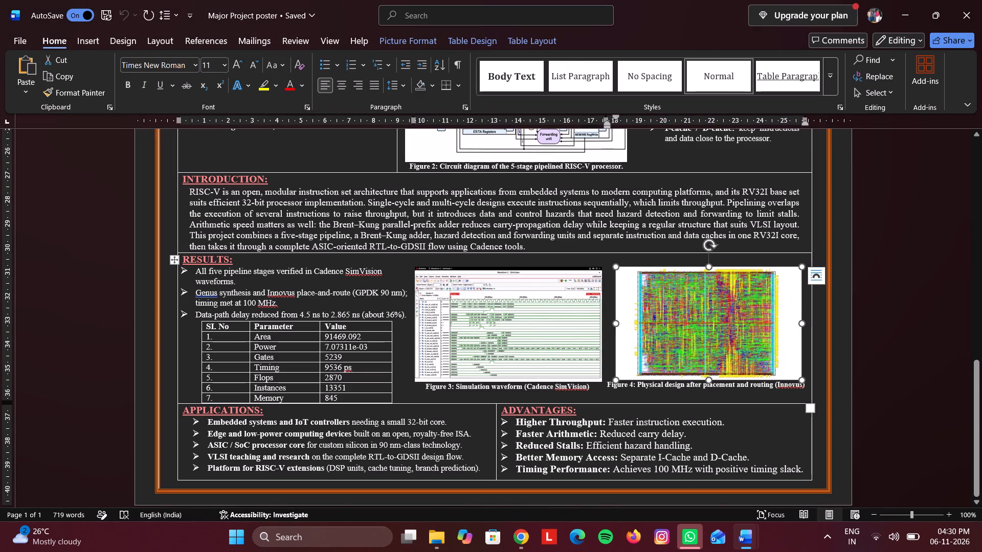
click(526, 331)
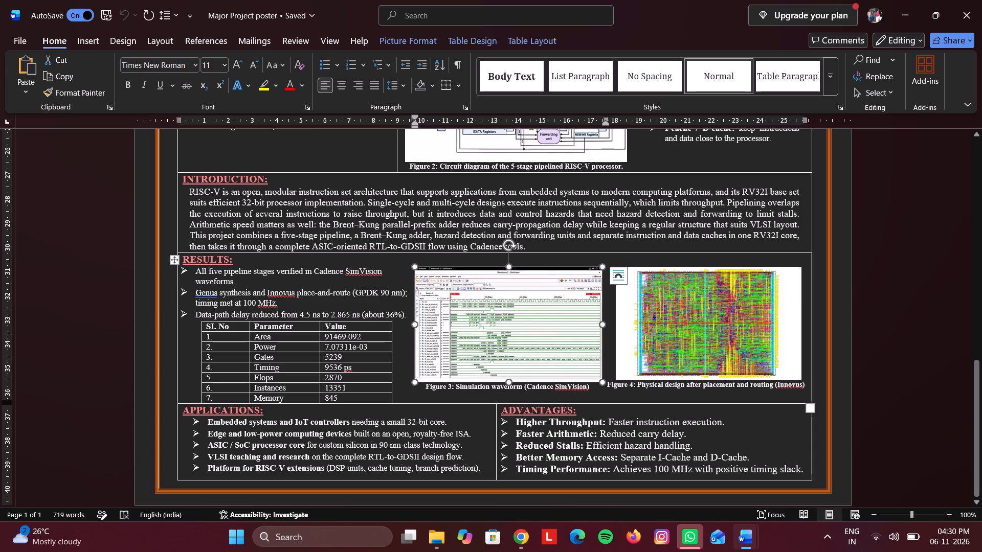
click(448, 343)
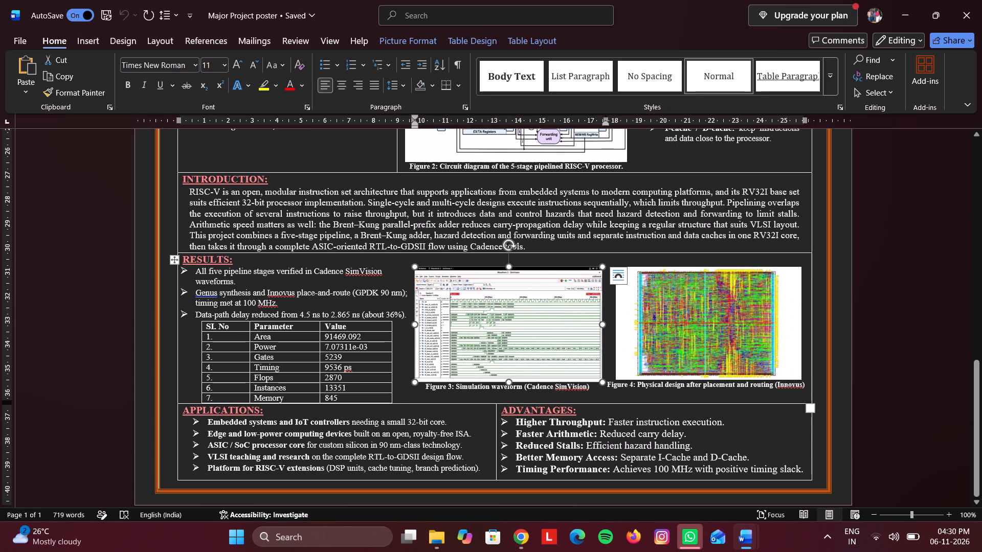
drag(804, 390, 386, 352)
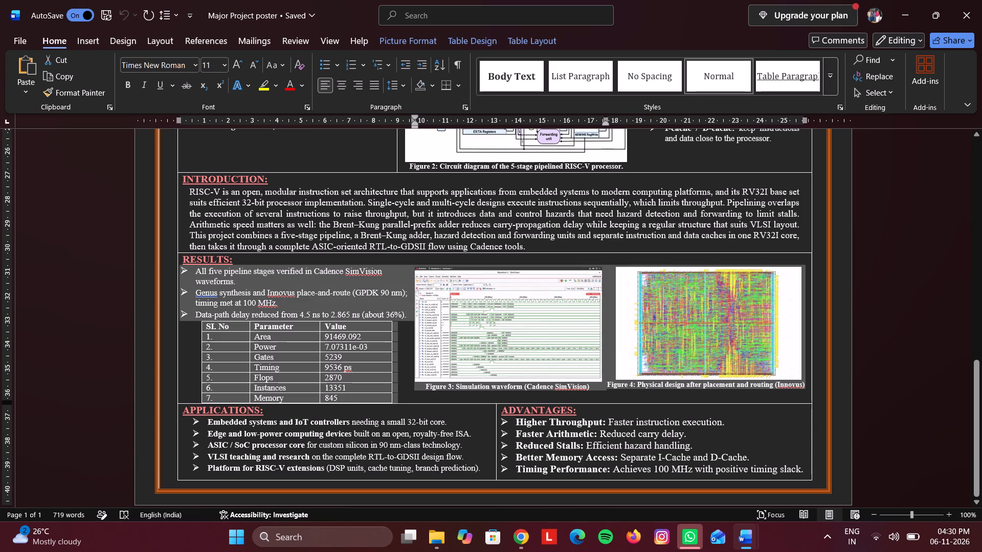
drag(386, 352, 348, 352)
key(ctrl+c)
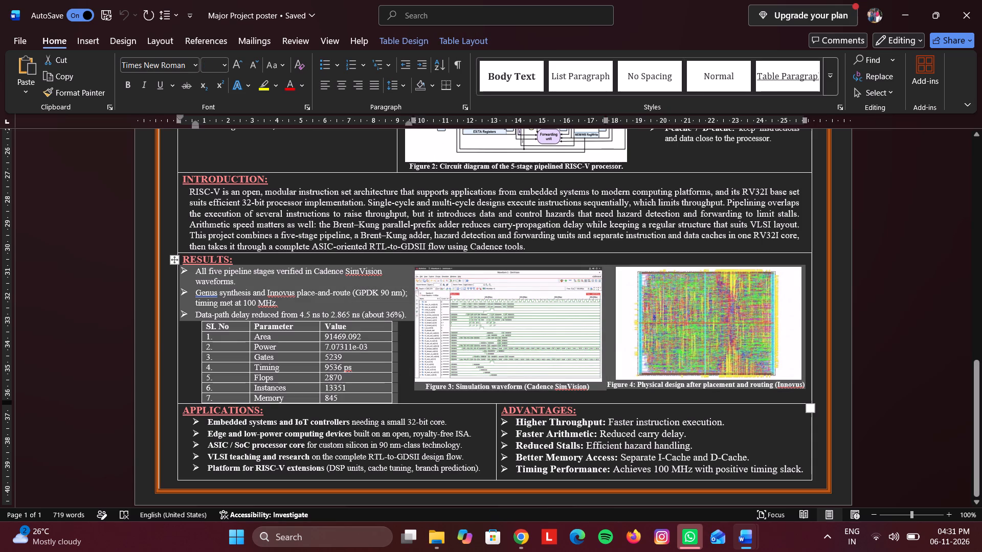
key(alt+Tab)
key(ctrl+v)
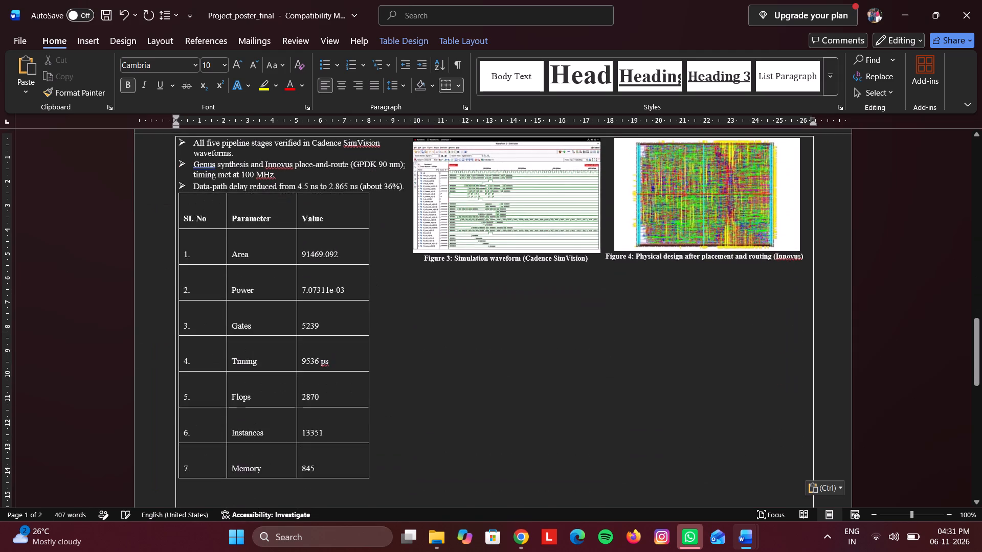
Set the line spacing of all rows in the RESULTS parameter table to 1.0.
scroll(348, 352, up, 15)
scroll(348, 352, down, 11)
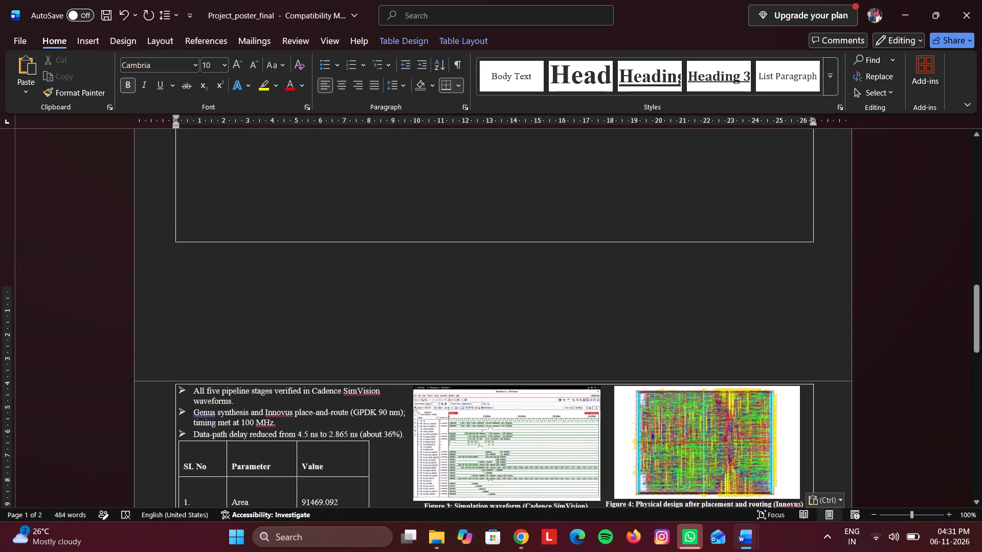
scroll(348, 352, down, 3)
scroll(343, 417, down, 4)
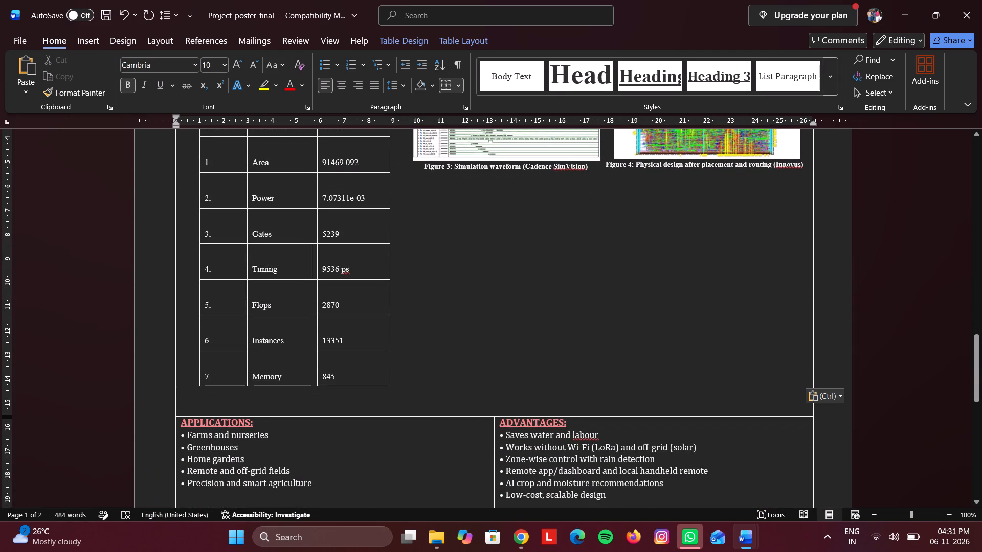
drag(365, 373, 231, 223)
scroll(293, 286, up, 2)
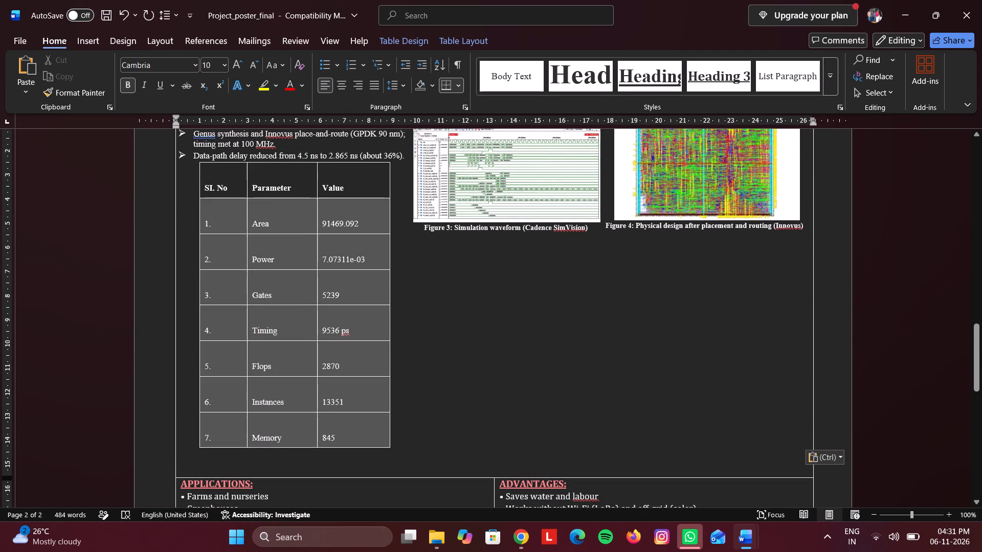
drag(231, 223, 221, 188)
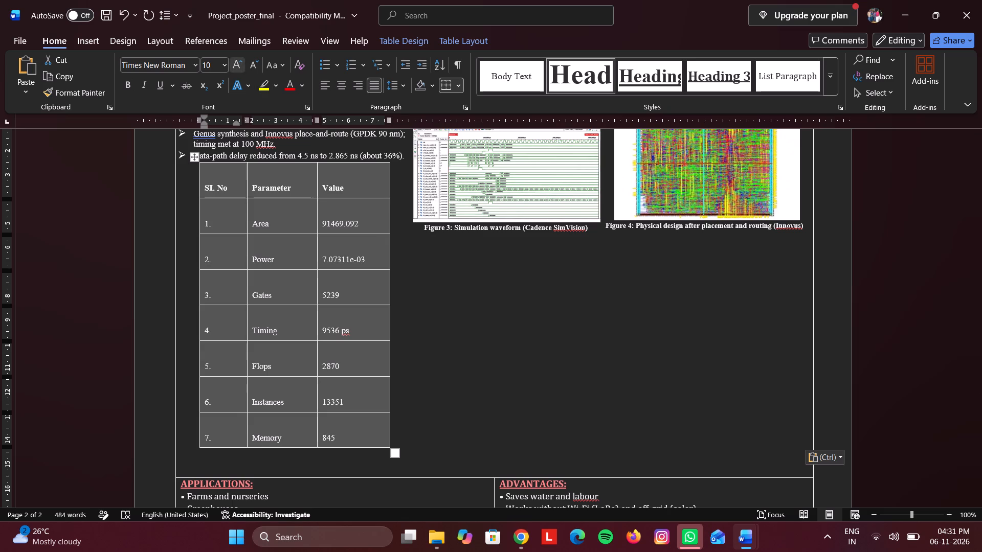
click(401, 84)
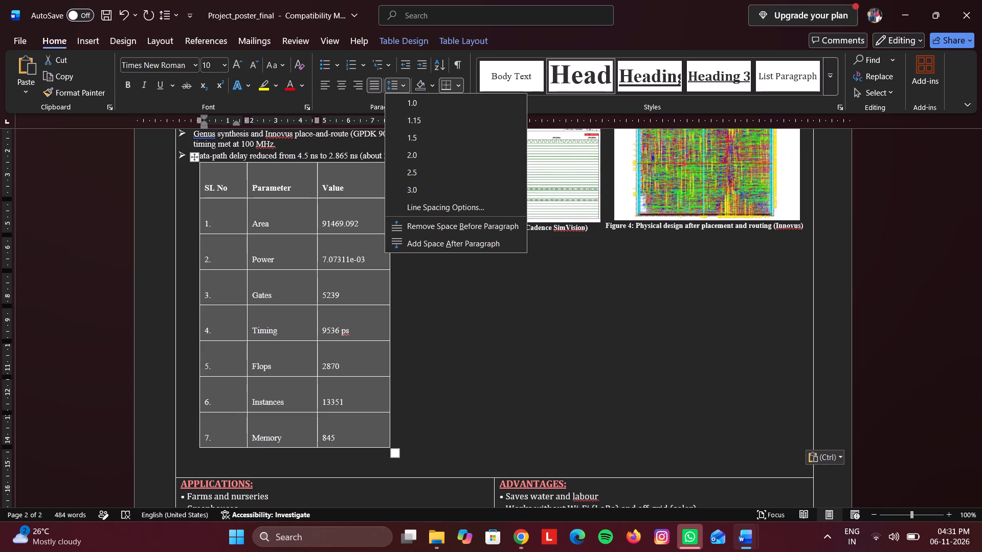
click(402, 103)
Review the poster from the college header through the RESULTS section to the APPLICATIONS and ADVANTAGES sections, checking the layout and page break.
scroll(414, 171, up, 7)
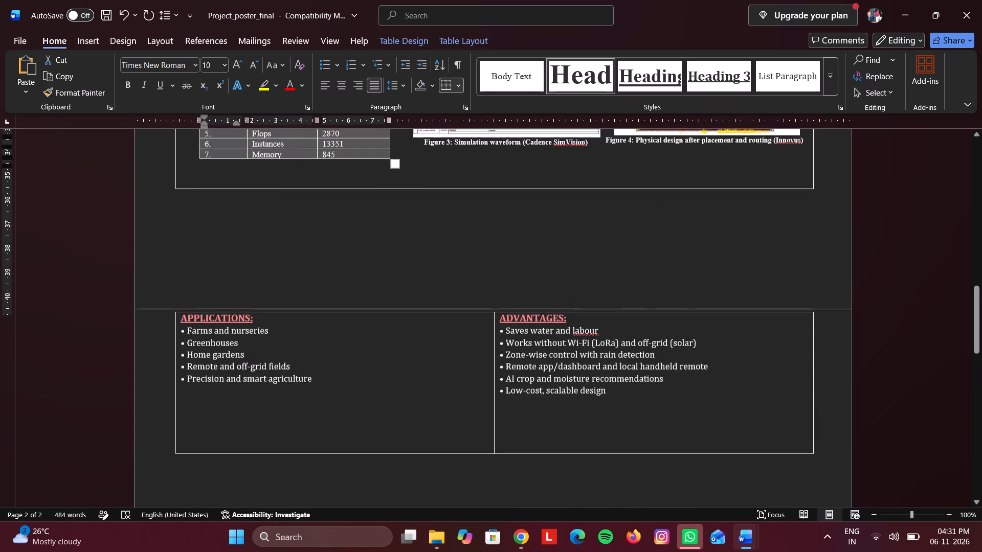
scroll(414, 171, up, 8)
scroll(414, 171, down, 6)
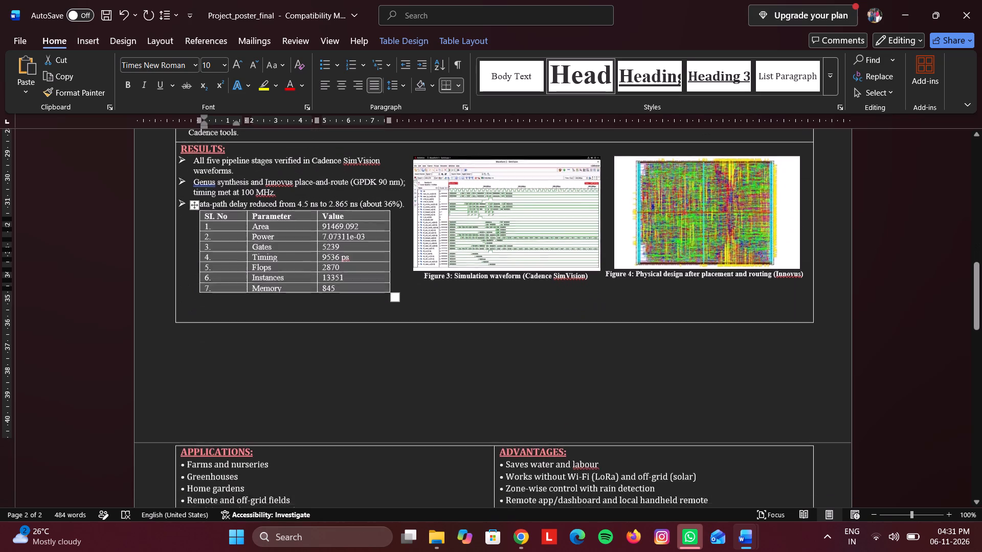
scroll(414, 171, down, 4)
scroll(414, 171, up, 10)
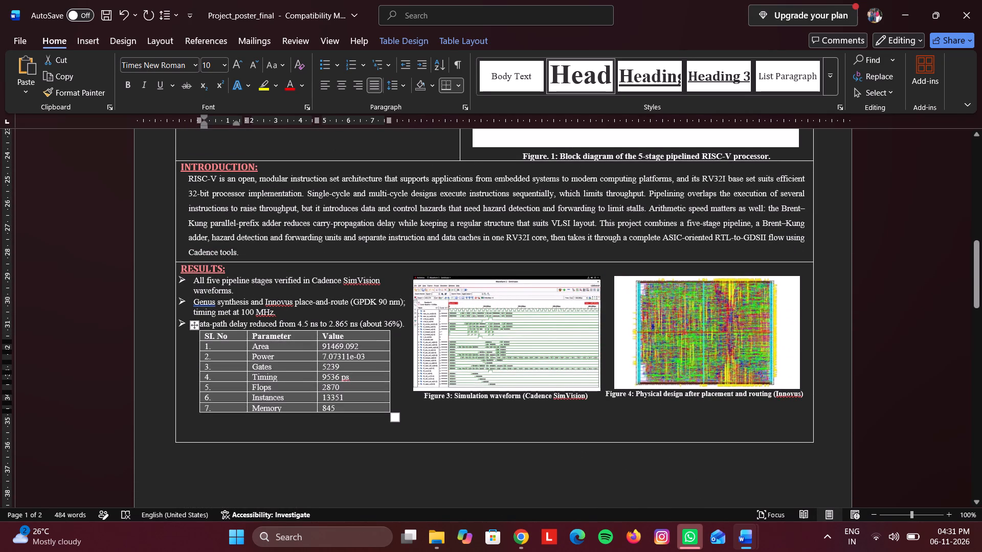
click(668, 335)
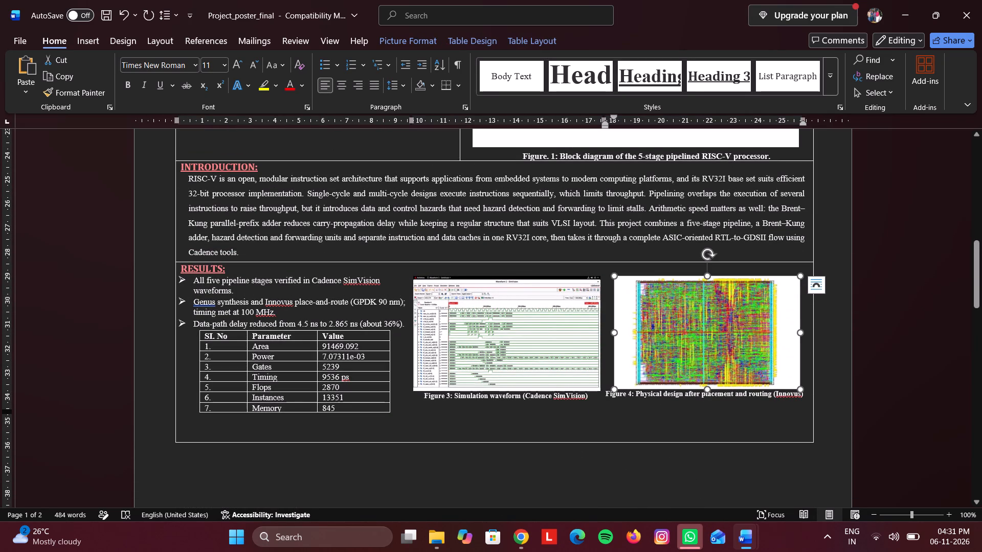
click(614, 334)
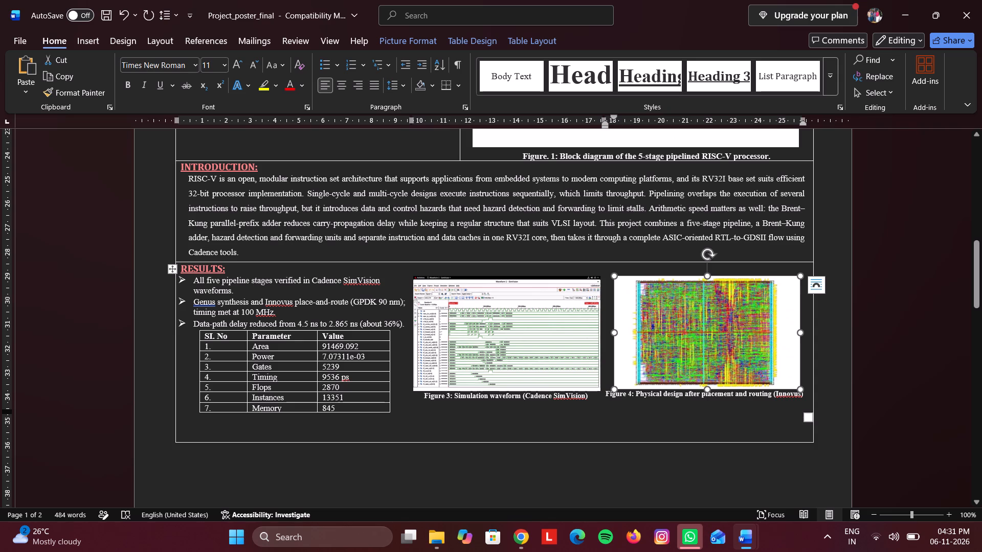
scroll(334, 296, up, 3)
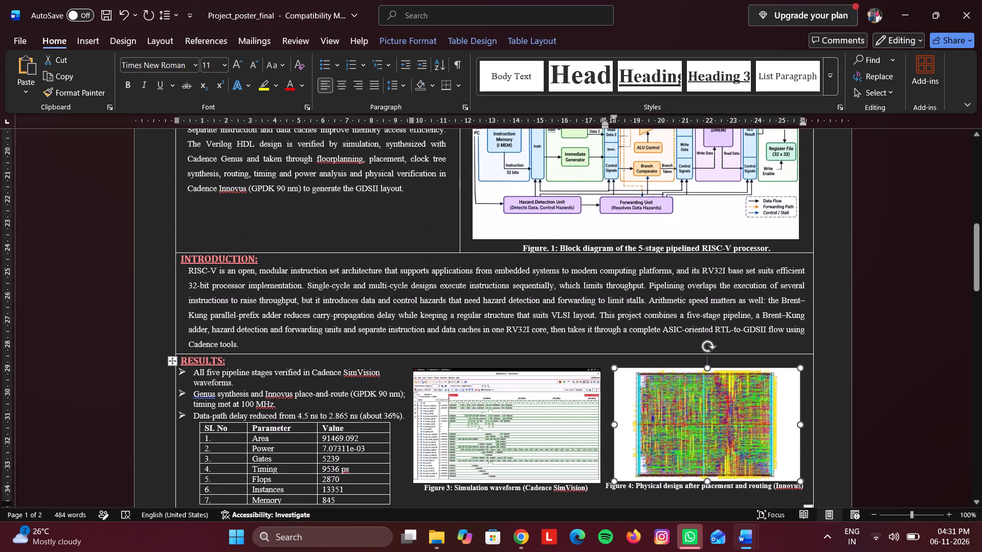
scroll(280, 337, up, 7)
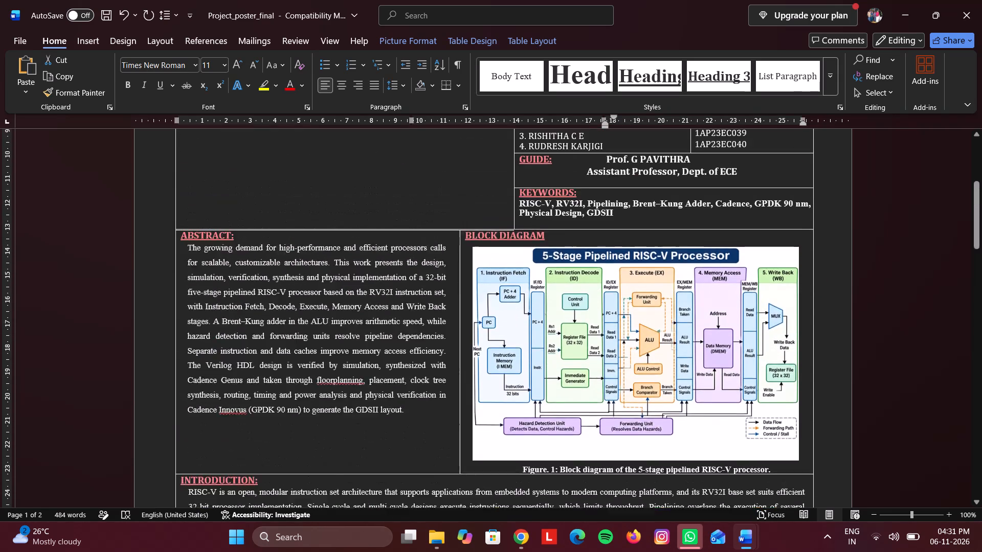
scroll(282, 336, up, 7)
scroll(282, 336, down, 2)
scroll(282, 336, up, 2)
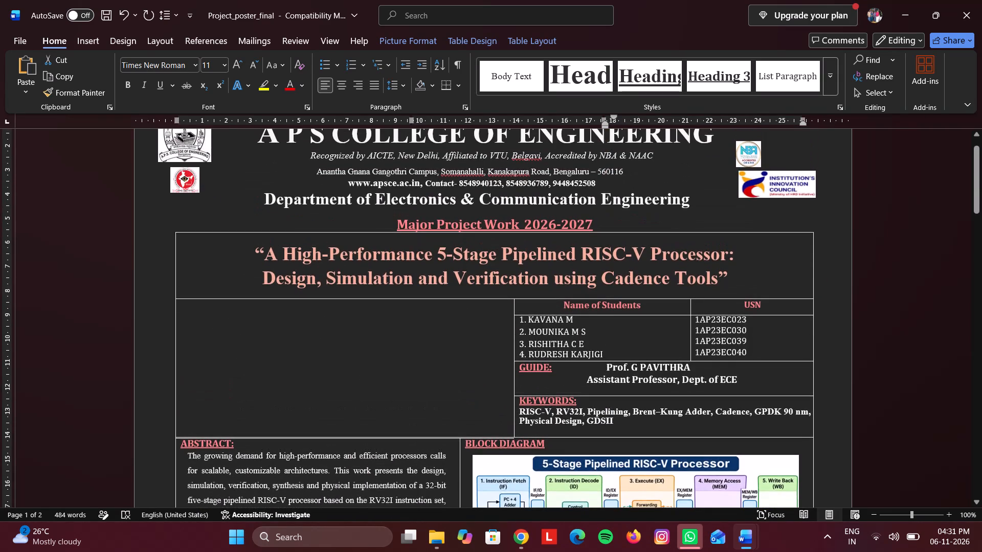
scroll(288, 330, up, 3)
scroll(288, 330, down, 11)
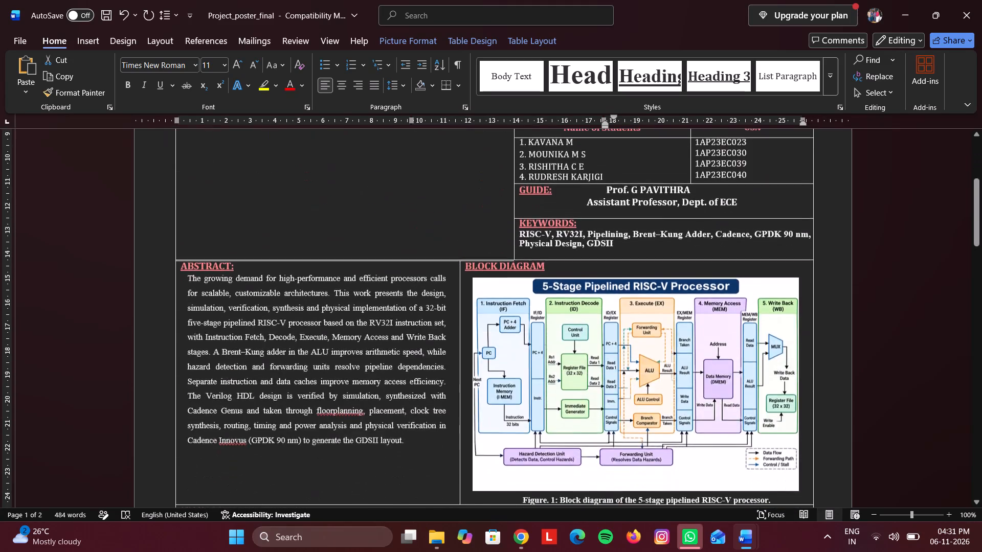
scroll(291, 327, down, 16)
scroll(291, 320, up, 3)
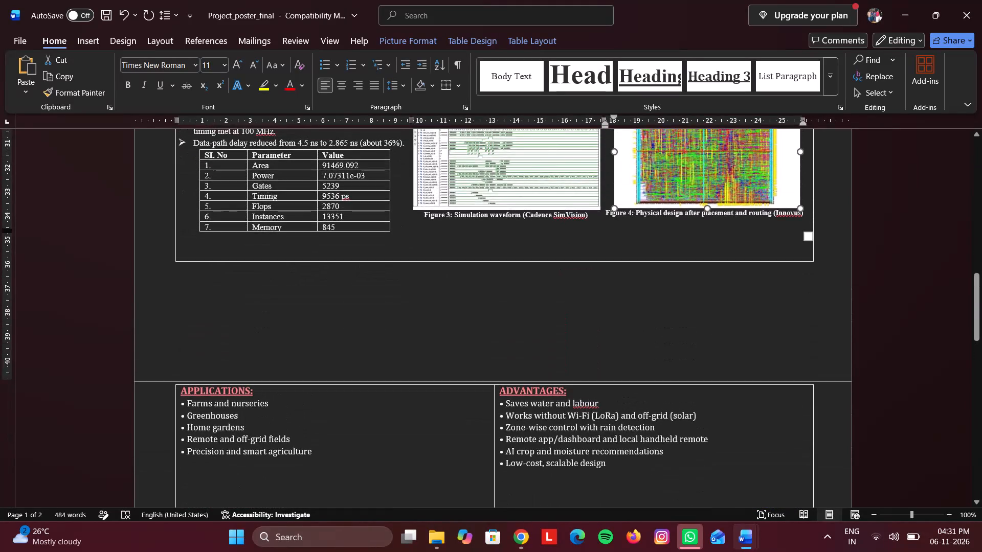
scroll(390, 268, up, 3)
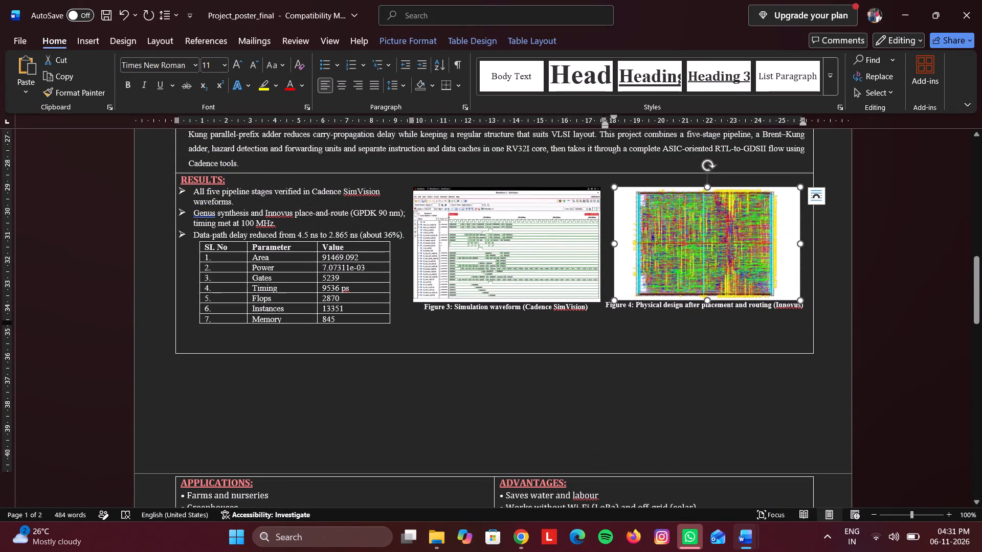
Delete the blank lines below the parameter table and figures at the bottom of the RESULTS section.
click(411, 355)
key(BackSpace)
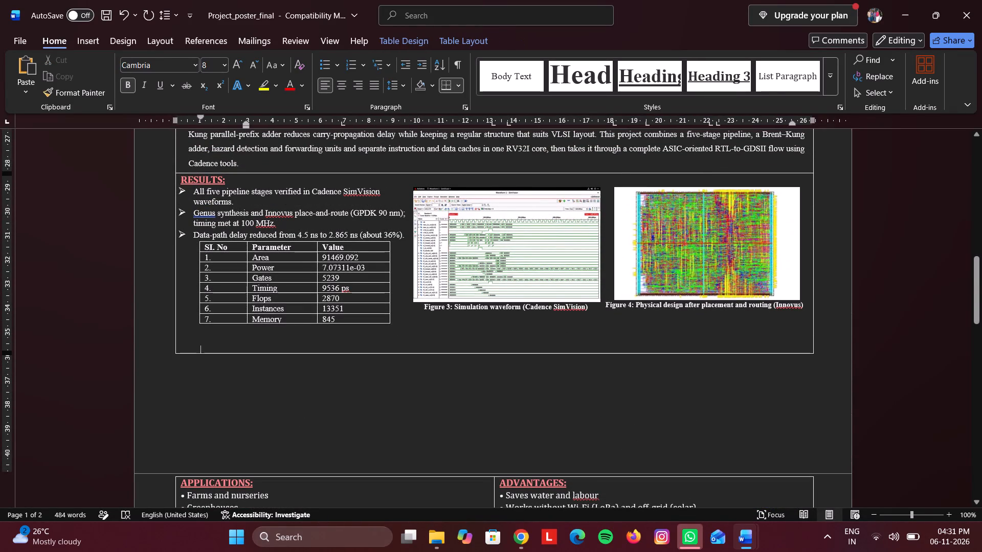
key(BackSpace)
key(BackSpace)
key(BackSpace)
key(BackSpace)
key(BackSpace)
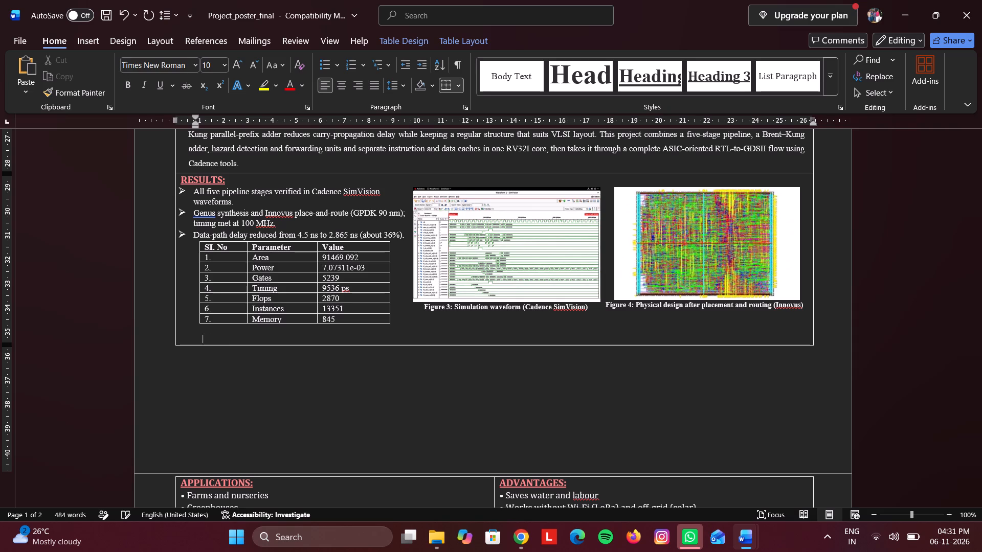
key(BackSpace)
key(BackSpace)
key(BackSpace)
key(BackSpace)
key(BackSpace)
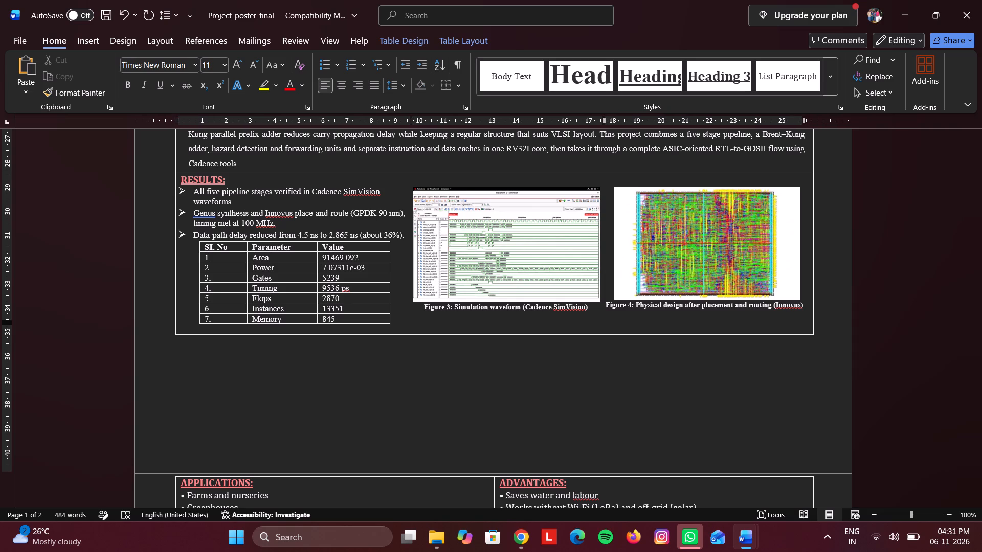
key(BackSpace)
key(BackSpace)
key(BackSpace)
key(BackSpace)
key(BackSpace)
key(BackSpace)
key(BackSpace)
key(BackSpace)
click(202, 327)
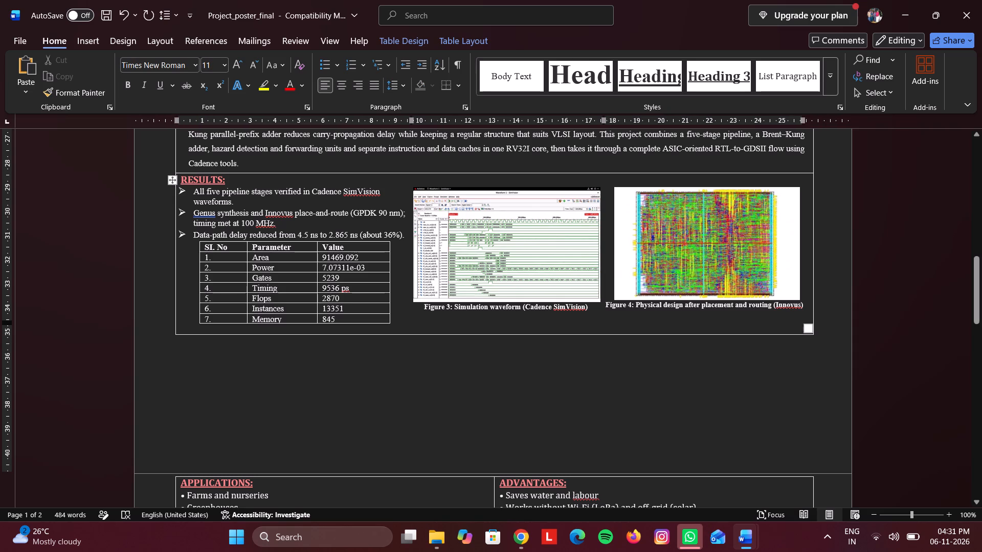
key(BackSpace)
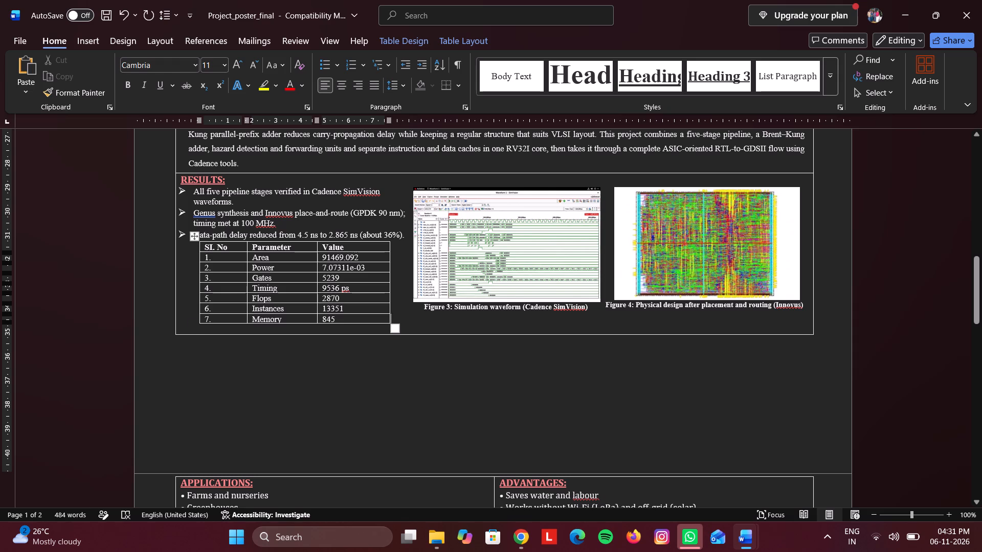
click(227, 332)
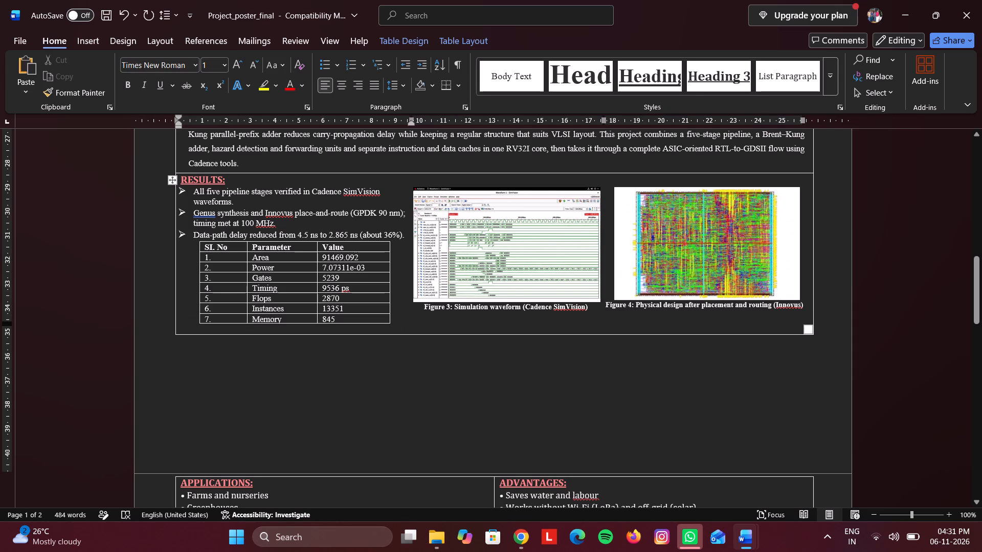
key(Delete)
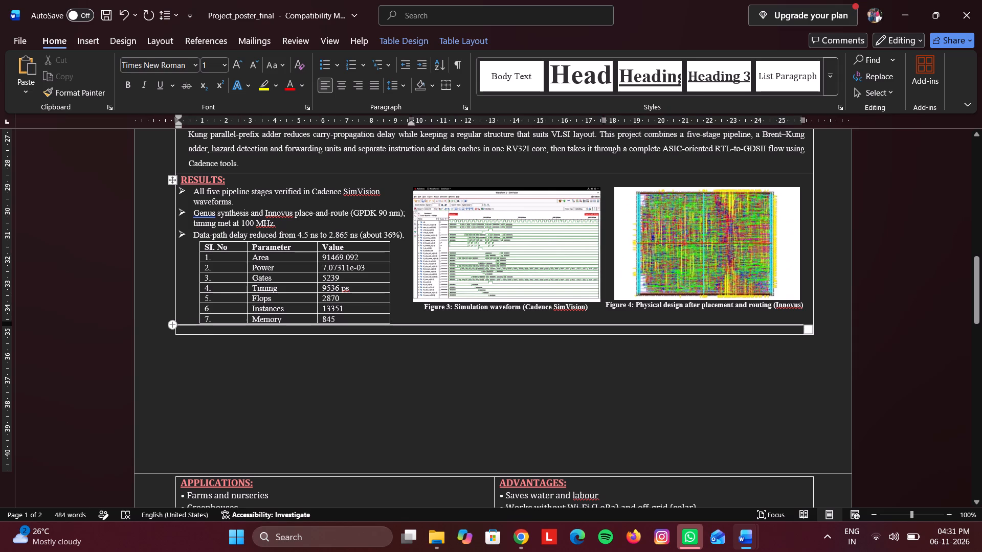
Apply All Borders to the layout table holding the results bullets, parameter table and Figures 3 and 4.
click(807, 329)
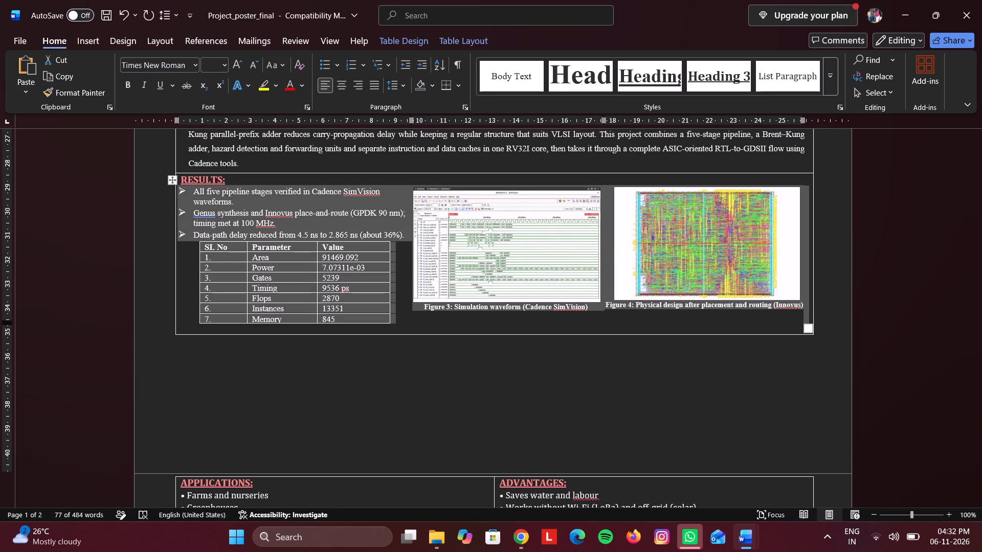
click(457, 89)
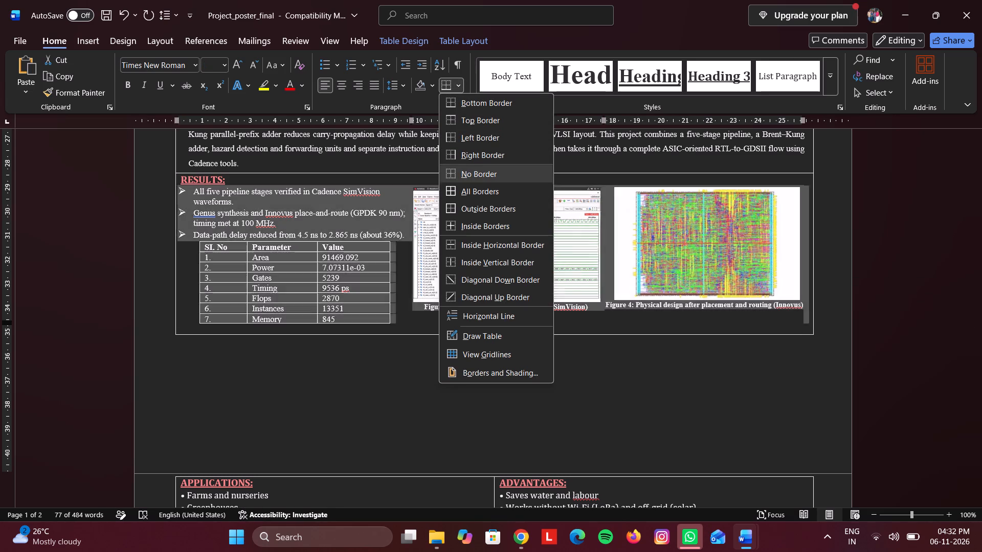
click(480, 189)
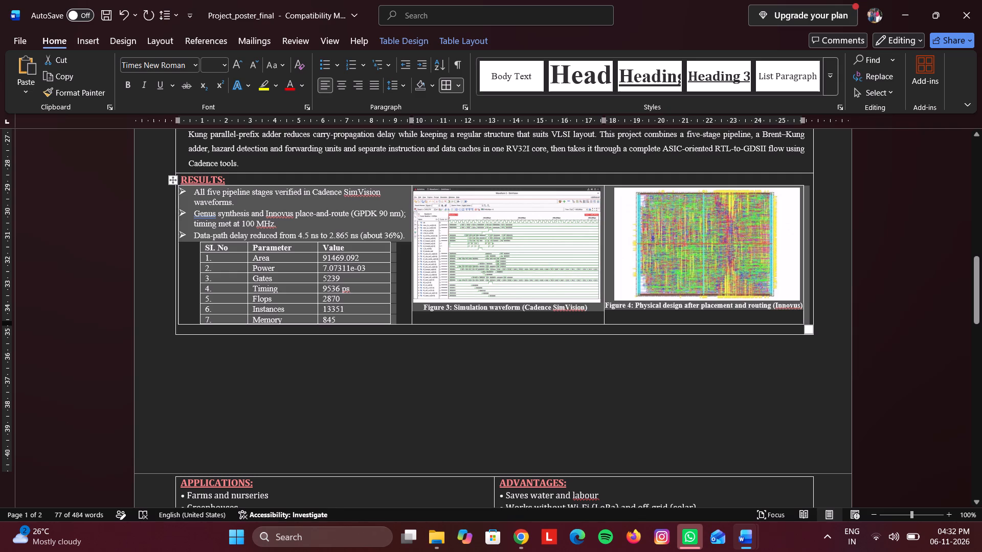
Compare the RESULTS section with the one in the Major Project poster, then return to Project_poster_final.
key(alt+Tab)
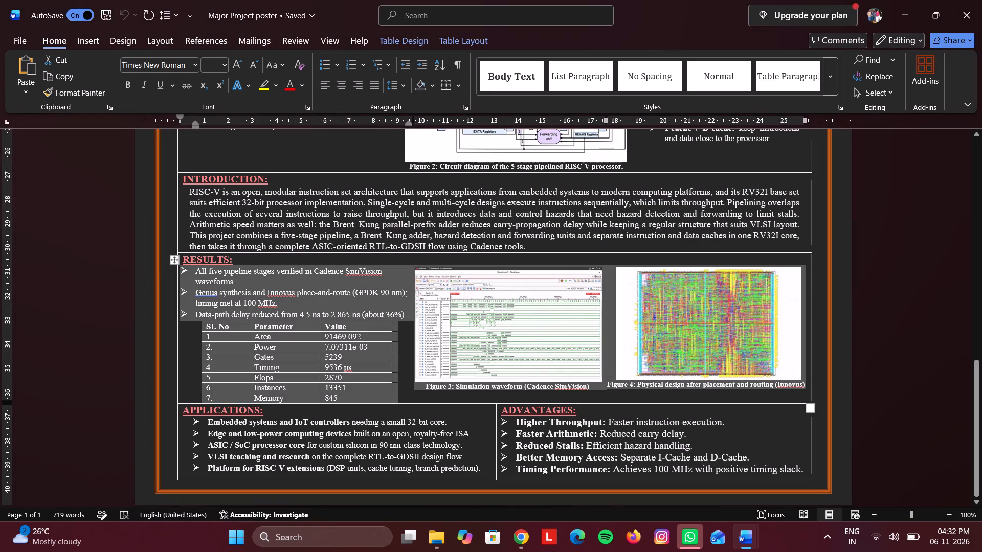
click(459, 342)
key(alt+Tab)
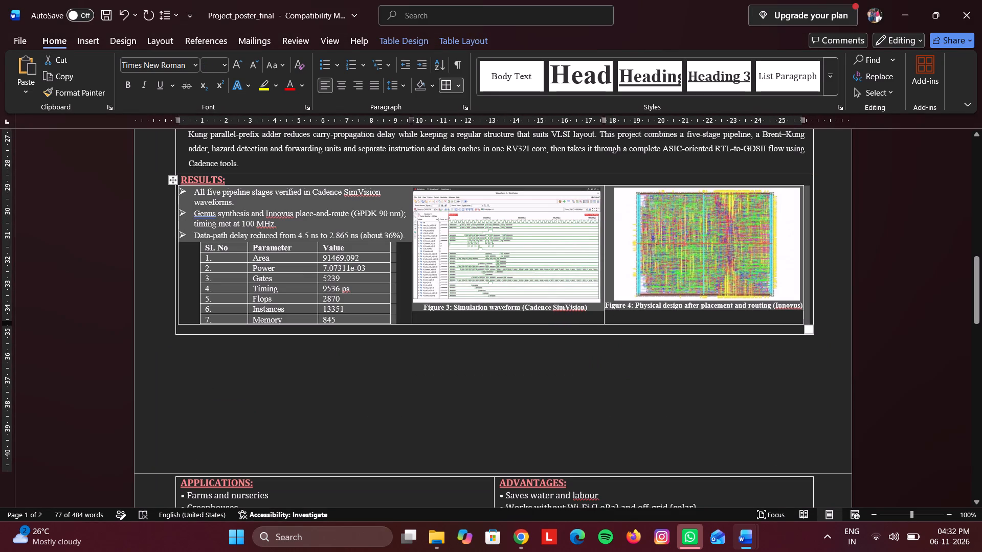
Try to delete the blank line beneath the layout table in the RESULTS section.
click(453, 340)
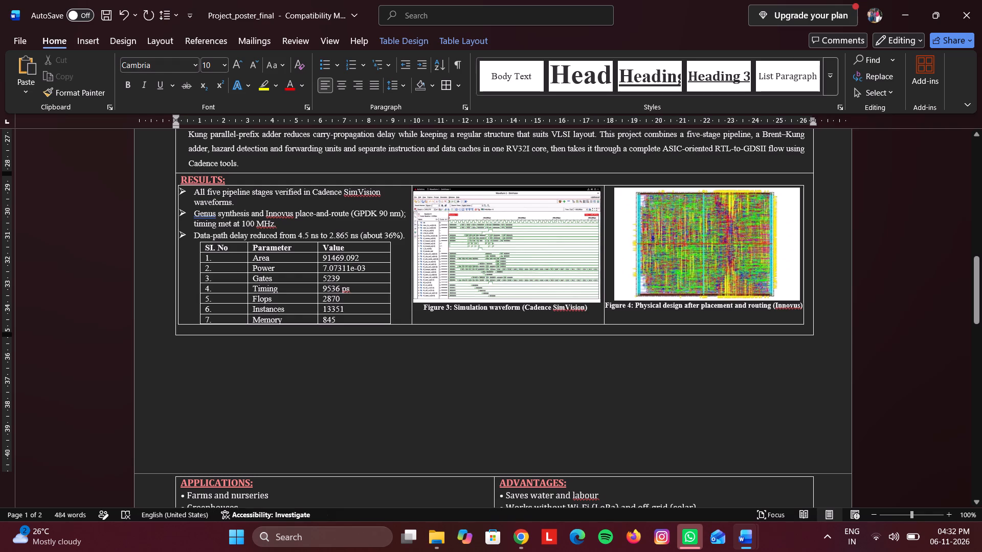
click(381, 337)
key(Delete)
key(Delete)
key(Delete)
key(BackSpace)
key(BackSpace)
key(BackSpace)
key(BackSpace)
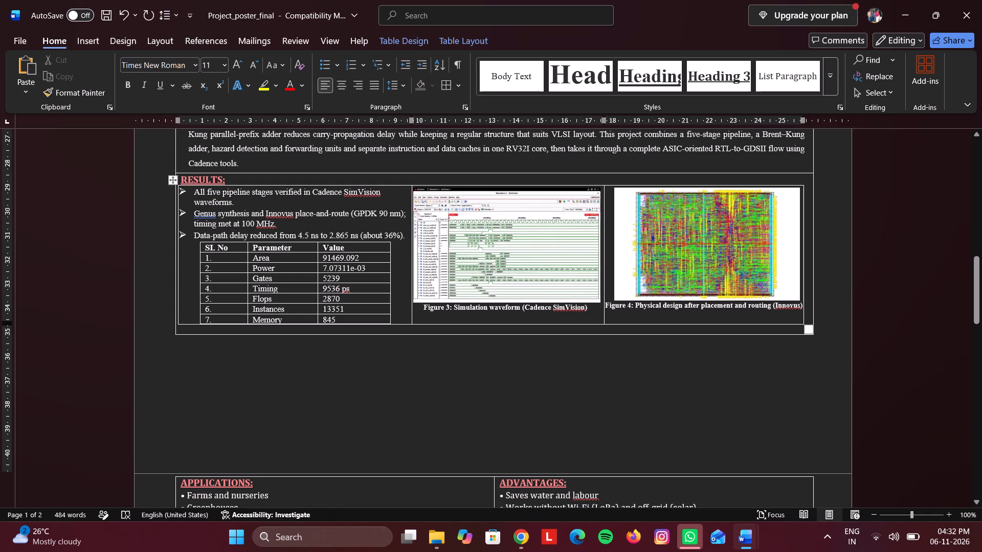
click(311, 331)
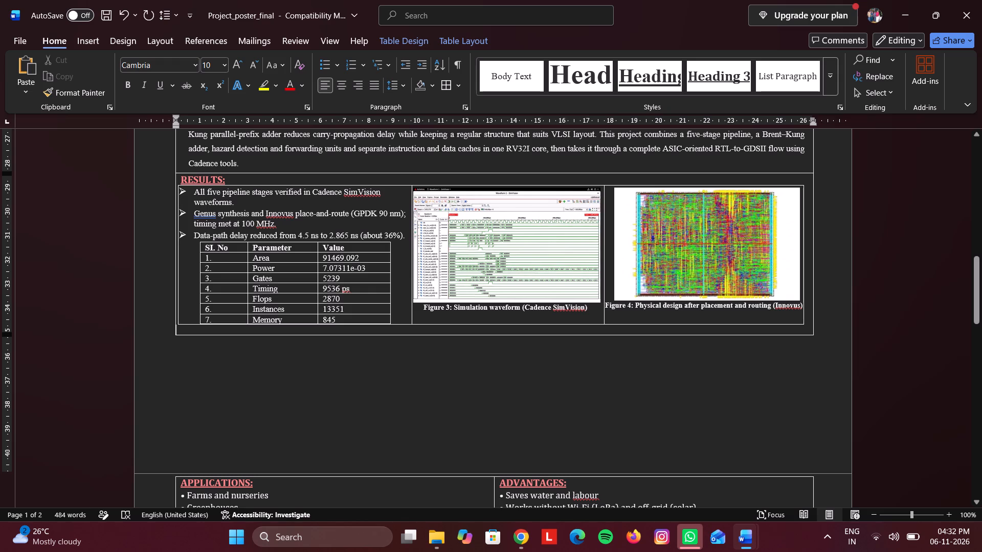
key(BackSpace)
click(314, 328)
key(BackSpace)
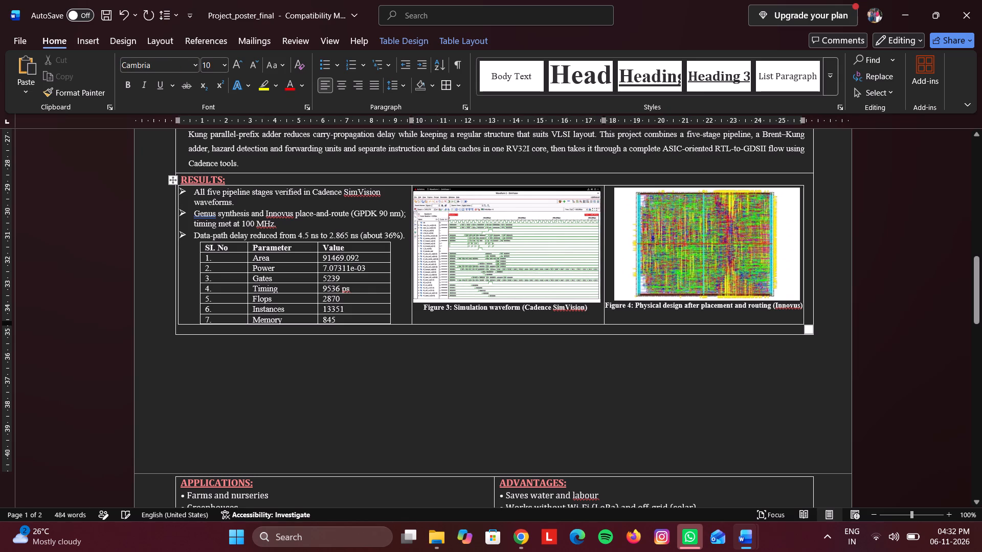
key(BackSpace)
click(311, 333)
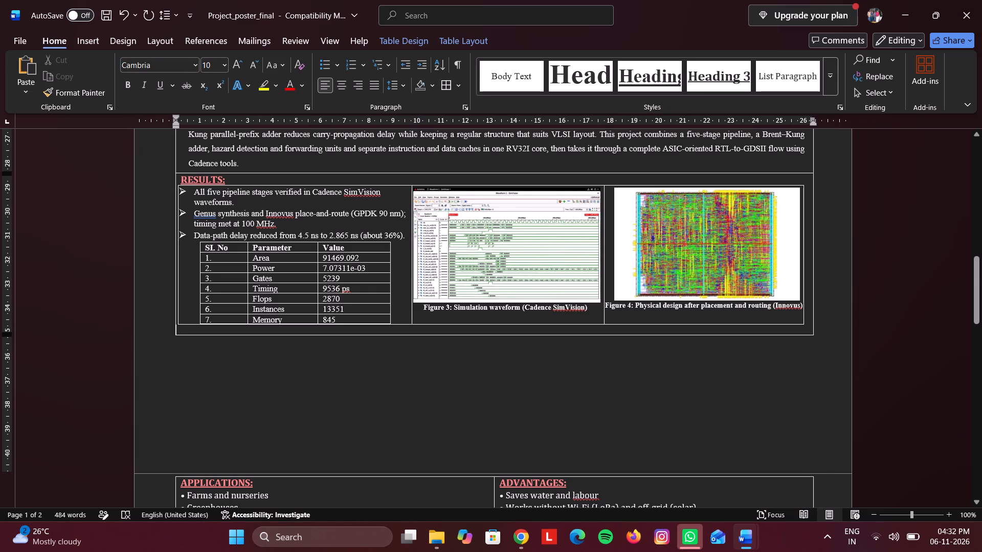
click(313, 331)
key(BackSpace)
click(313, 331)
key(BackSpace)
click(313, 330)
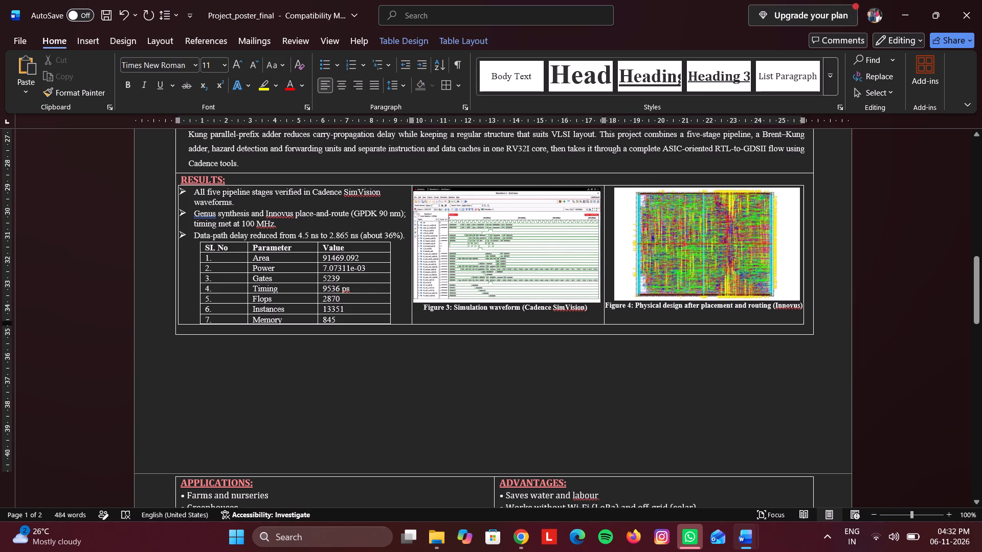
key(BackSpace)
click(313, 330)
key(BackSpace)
Remove the borders from the layout table holding the results bullets, parameter table and Figures 3 and 4.
click(461, 85)
click(688, 374)
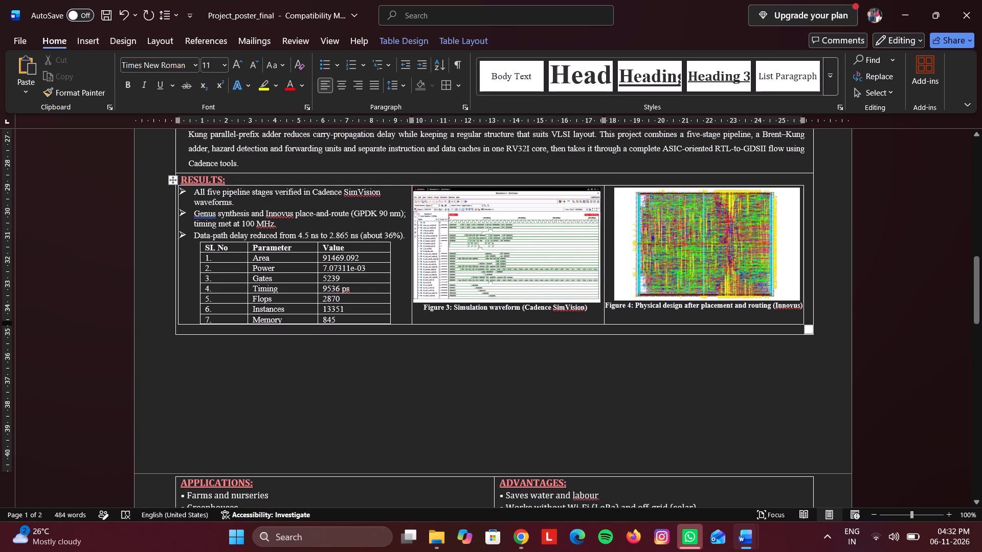
click(171, 176)
click(447, 86)
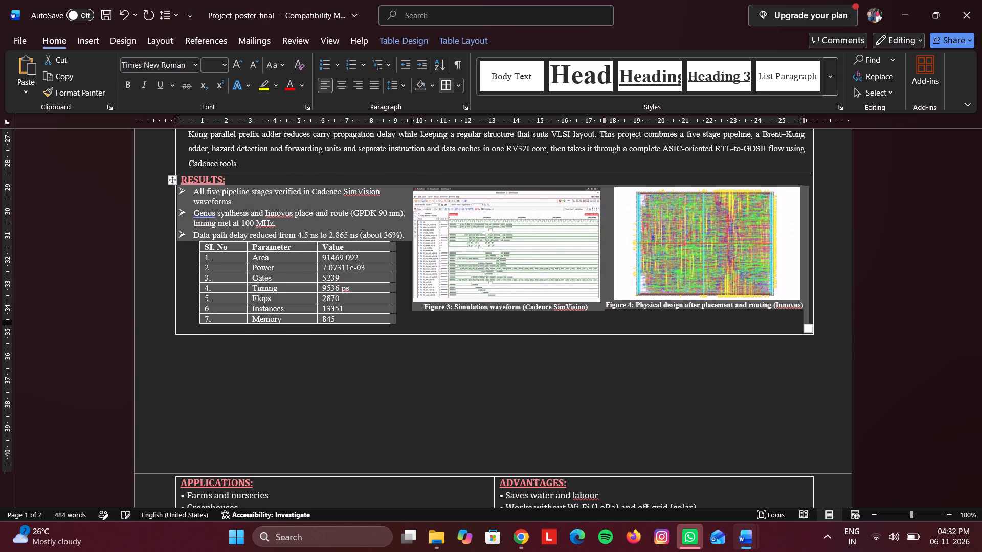
click(530, 350)
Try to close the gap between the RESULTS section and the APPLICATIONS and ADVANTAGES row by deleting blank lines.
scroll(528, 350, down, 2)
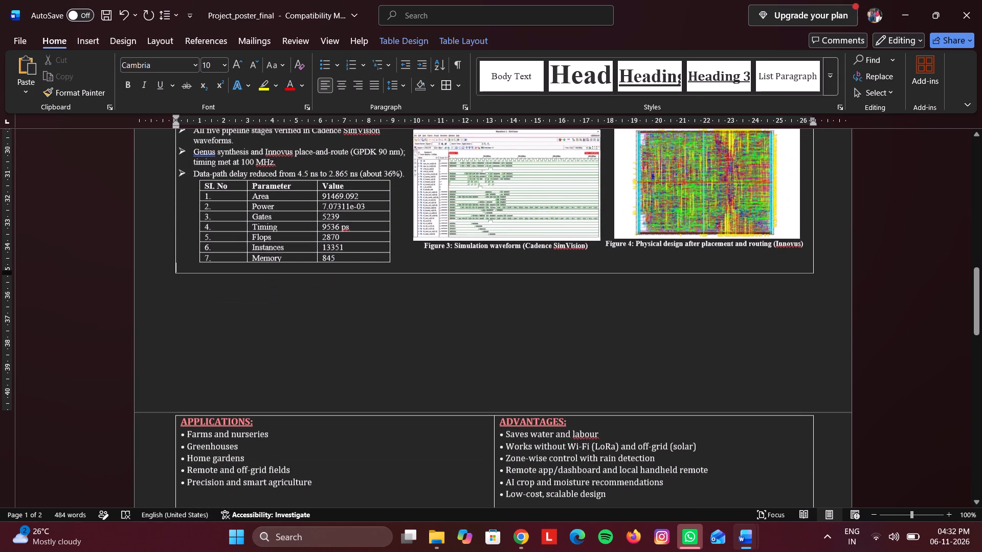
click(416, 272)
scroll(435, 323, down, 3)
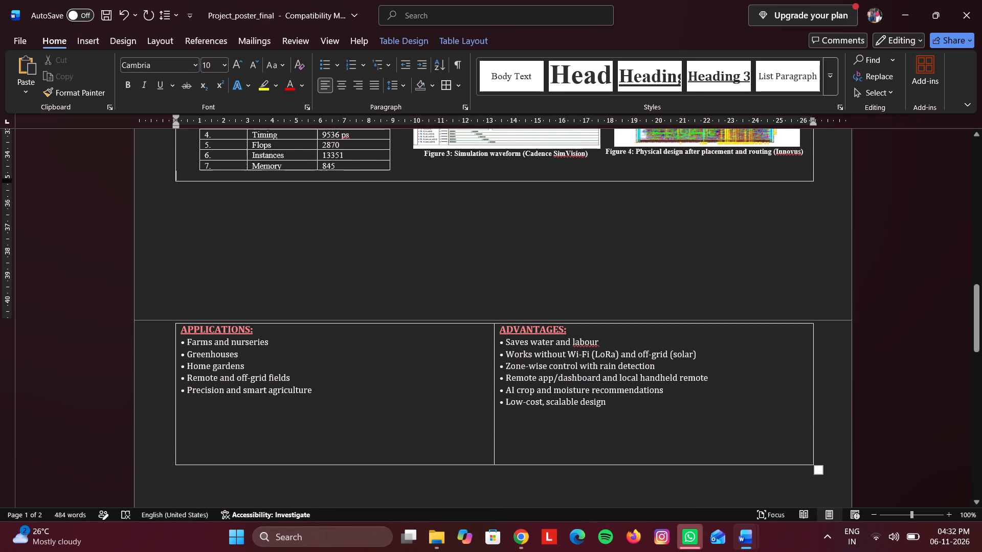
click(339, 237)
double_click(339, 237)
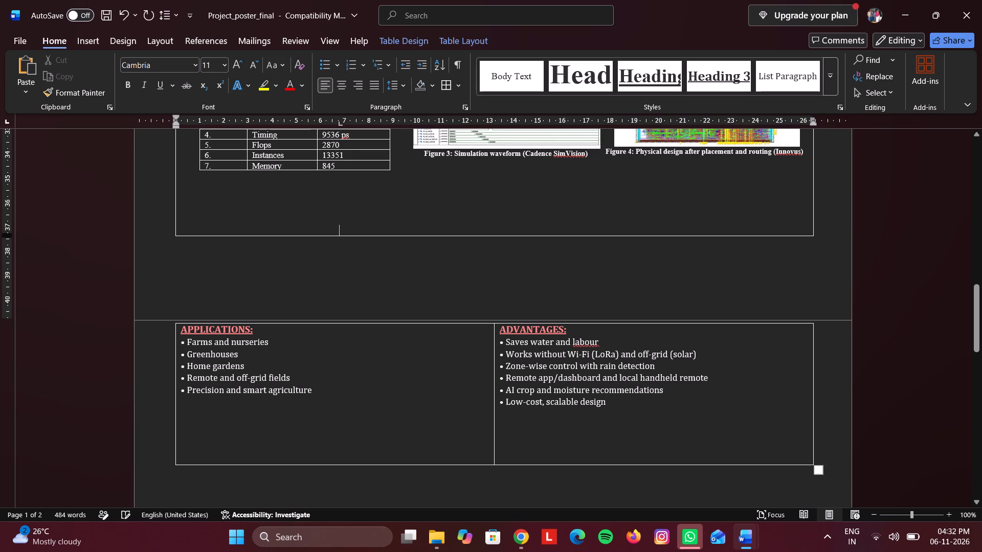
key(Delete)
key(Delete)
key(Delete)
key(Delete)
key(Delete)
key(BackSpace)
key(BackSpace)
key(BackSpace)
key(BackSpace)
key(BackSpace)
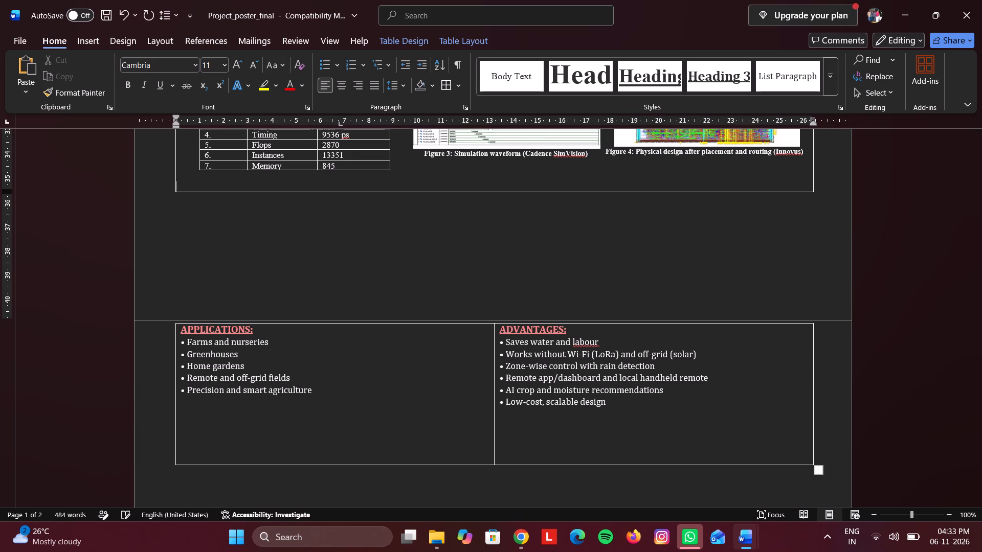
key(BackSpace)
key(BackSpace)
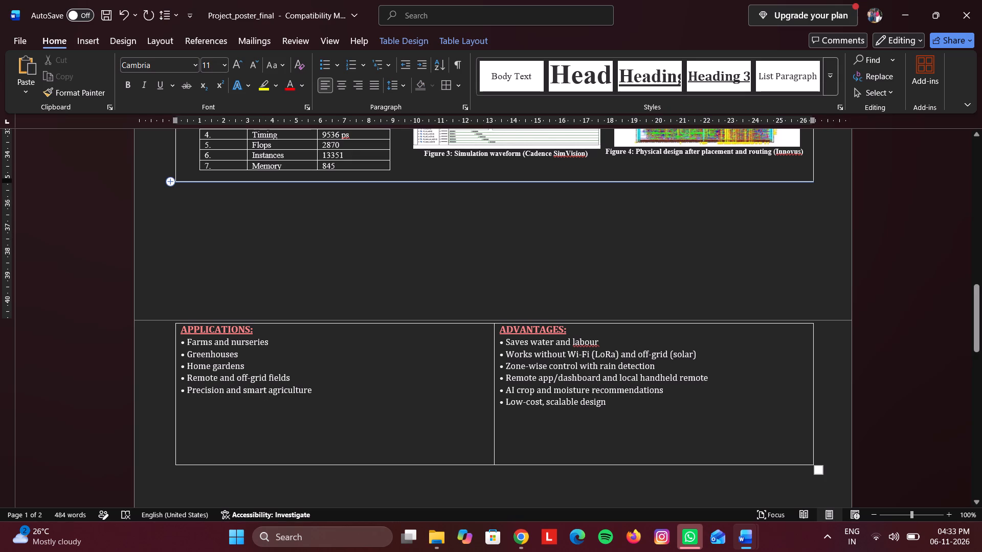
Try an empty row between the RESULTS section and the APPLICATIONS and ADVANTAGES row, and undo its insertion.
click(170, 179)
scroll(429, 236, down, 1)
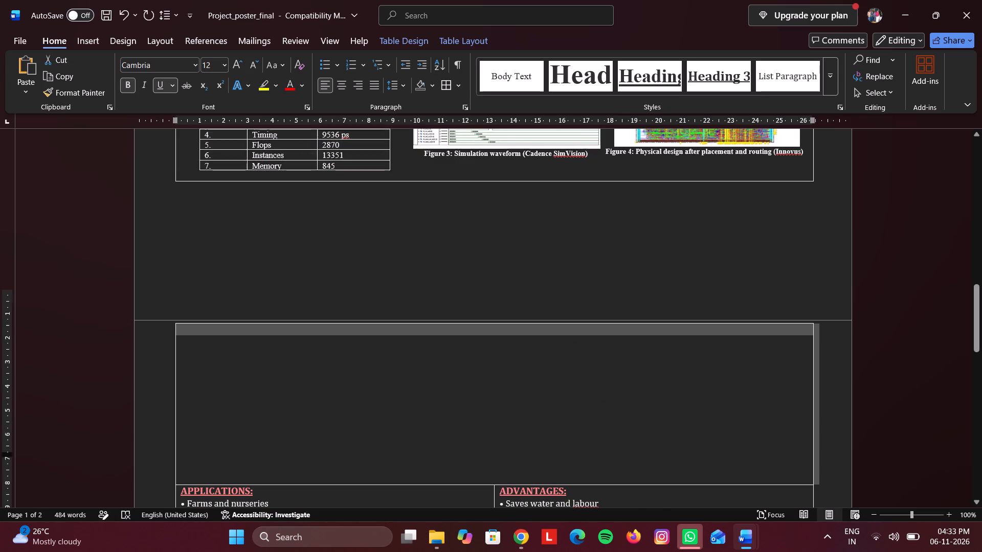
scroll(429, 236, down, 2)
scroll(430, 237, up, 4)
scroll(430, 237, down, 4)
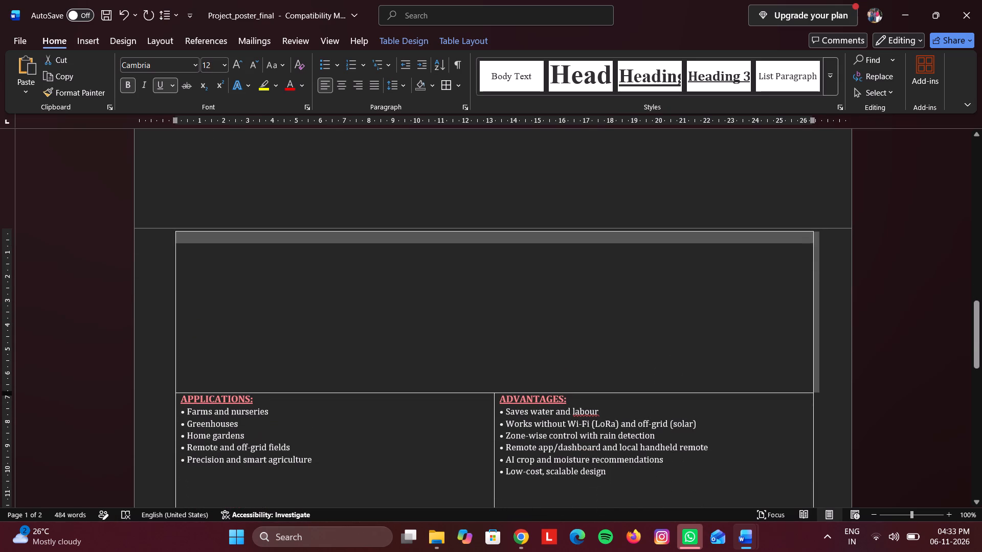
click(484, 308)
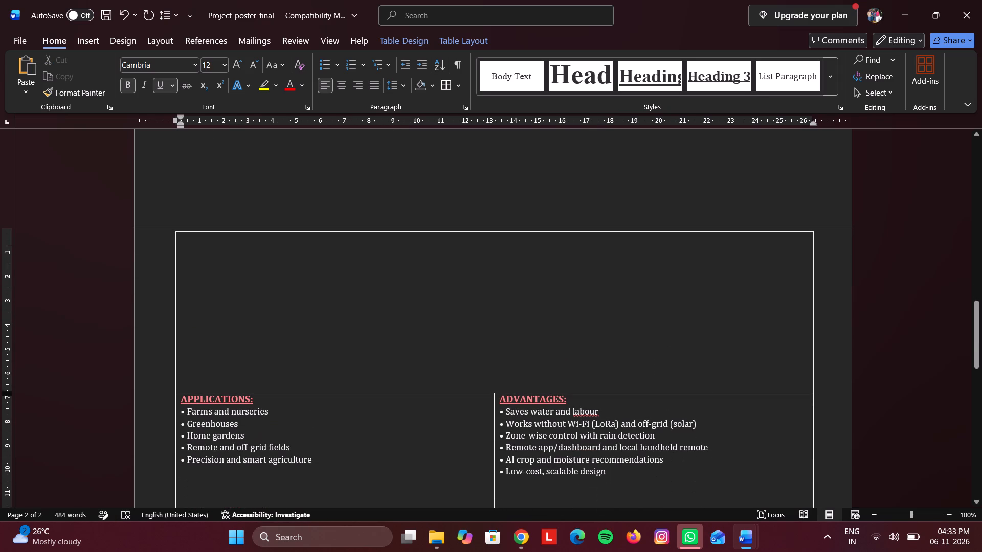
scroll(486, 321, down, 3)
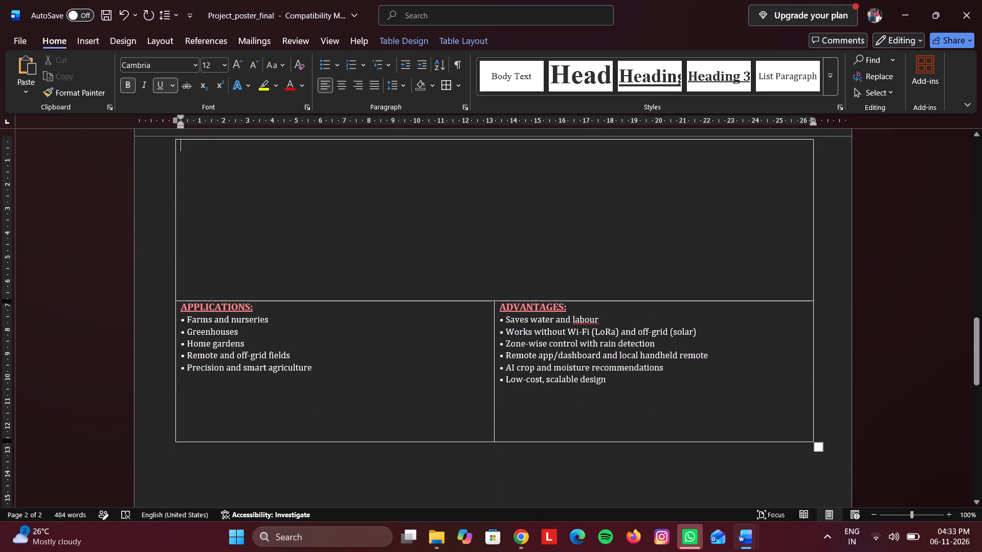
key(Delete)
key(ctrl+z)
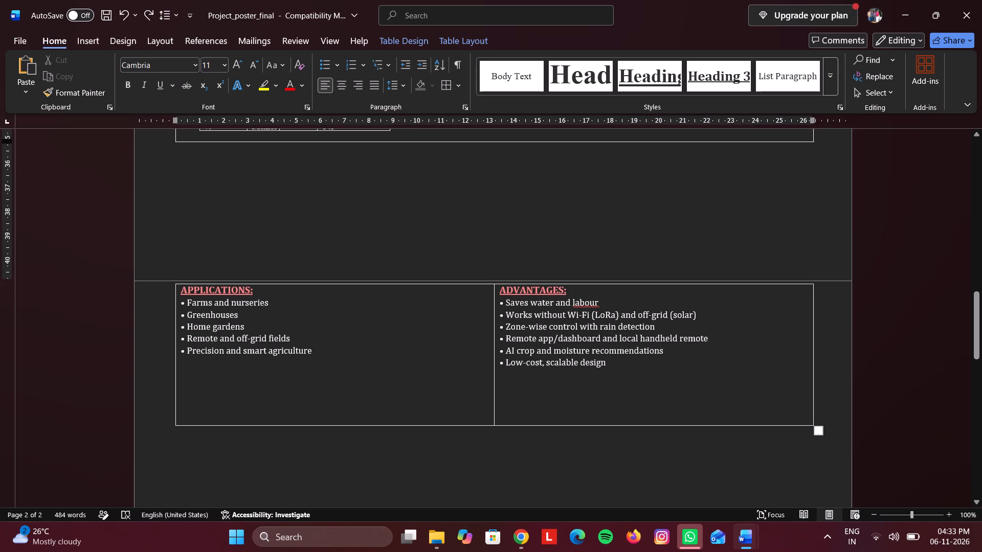
Replace the irrigation bullets under APPLICATIONS with the five RISC-V application bullets copied from the Major Project poster.
key(alt+Tab)
scroll(421, 358, down, 3)
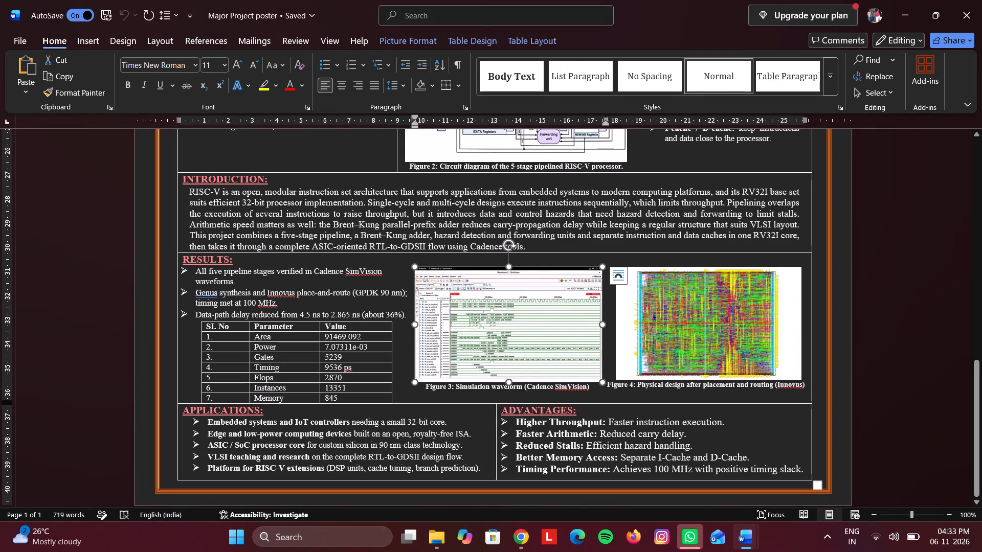
click(181, 412)
drag(235, 433, 485, 467)
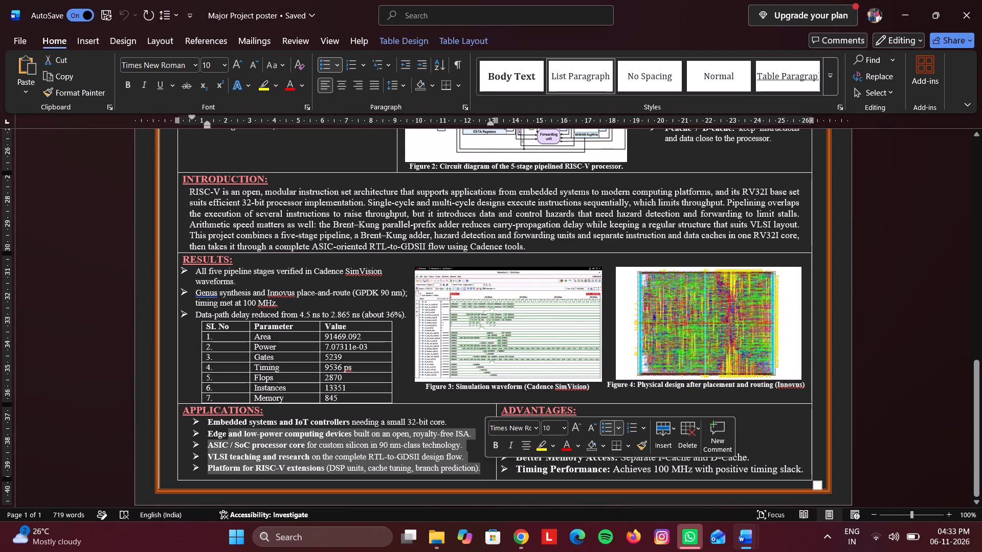
click(483, 466)
drag(483, 473, 290, 430)
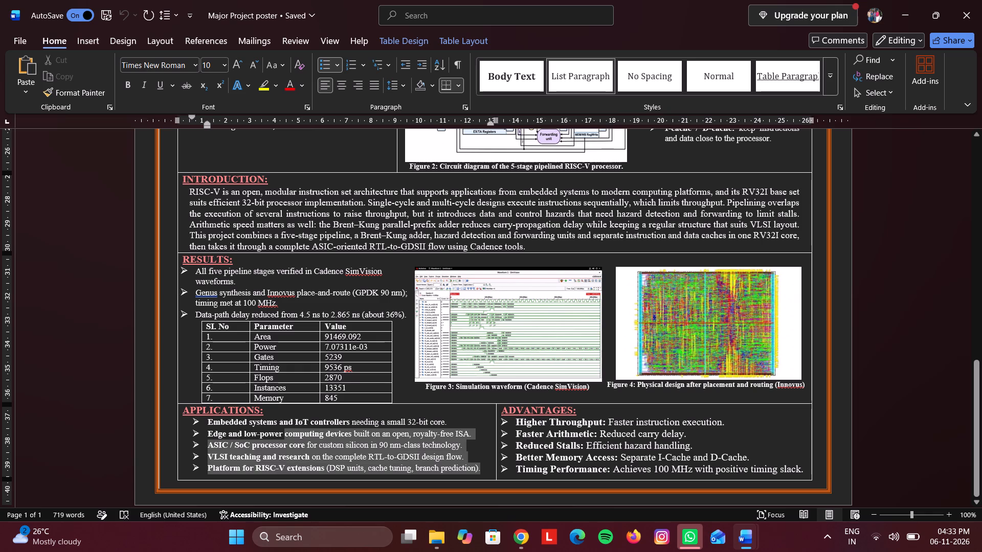
drag(290, 430, 207, 424)
key(ctrl+c)
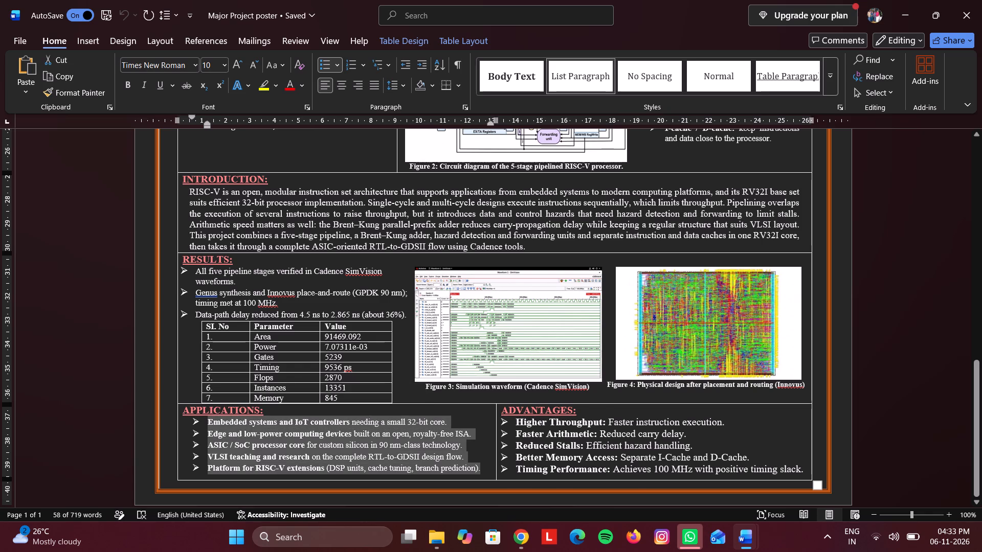
key(alt+Tab)
drag(321, 361, 309, 352)
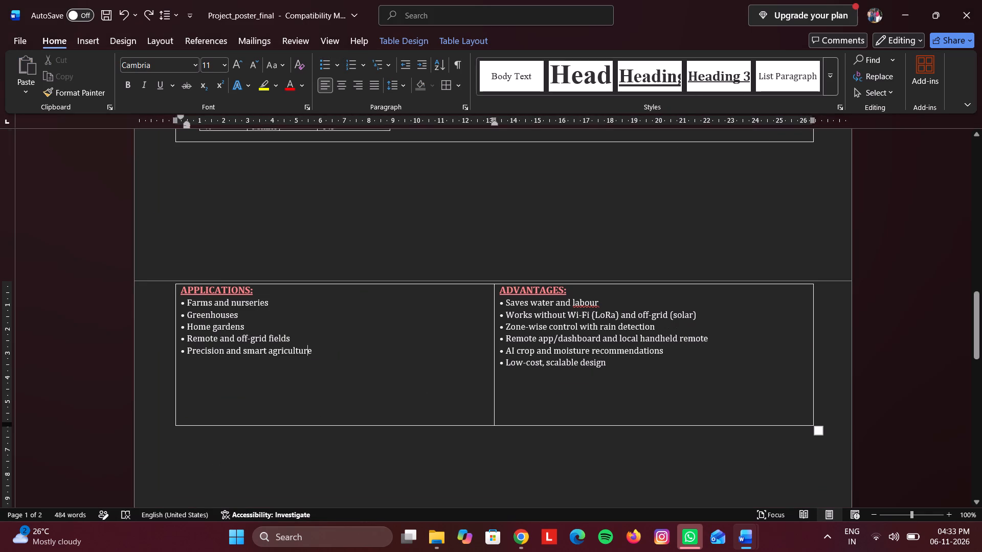
drag(287, 340, 202, 315)
click(189, 302)
drag(196, 307, 300, 352)
key(ctrl+v)
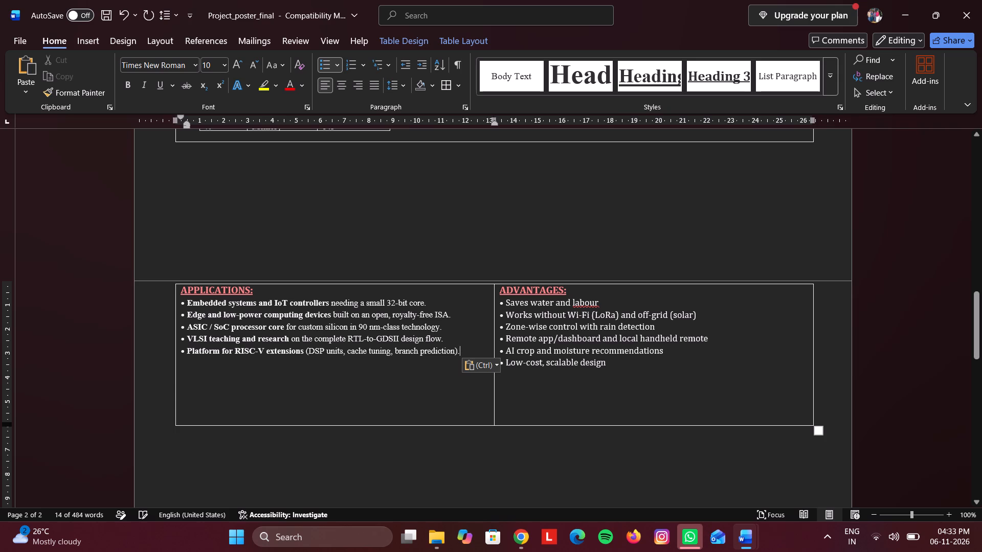
Remove the bold formatting from all five RISC-V application bullets under APPLICATIONS.
click(213, 338)
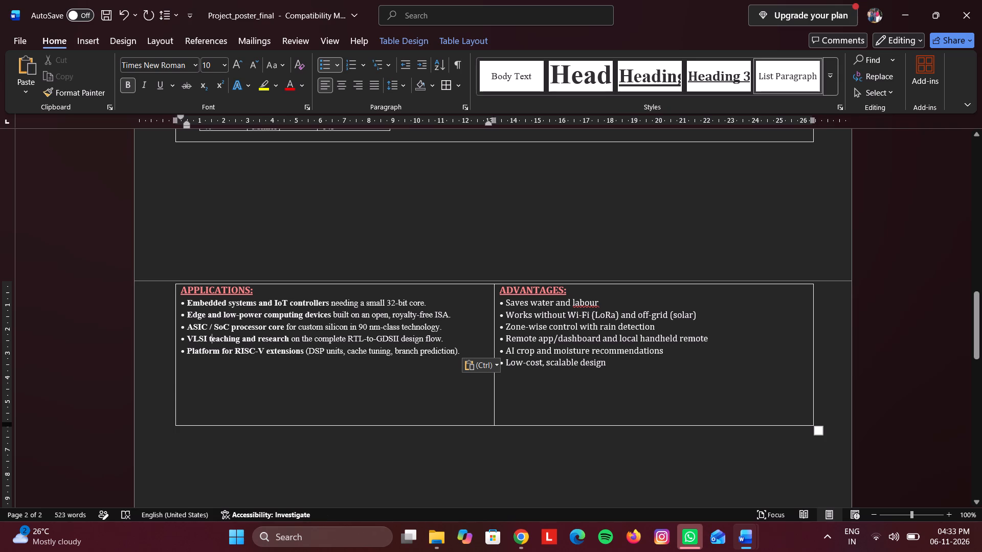
drag(391, 337, 299, 328)
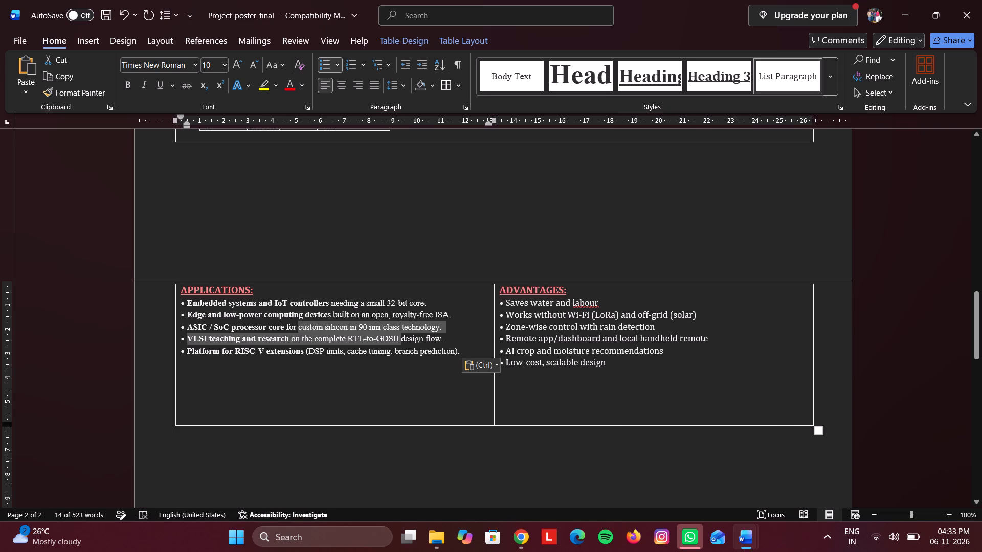
key(alt+Tab)
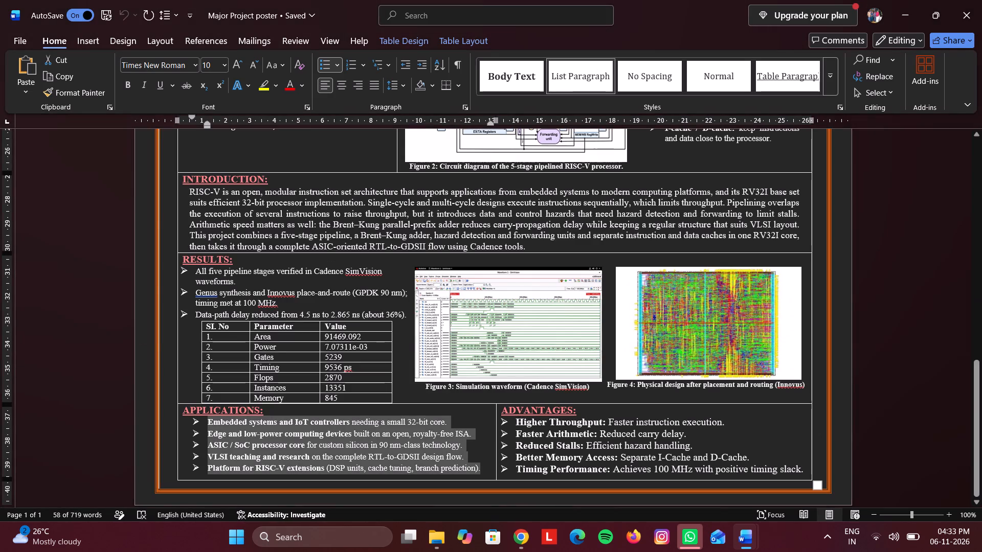
key(alt+Tab)
click(373, 328)
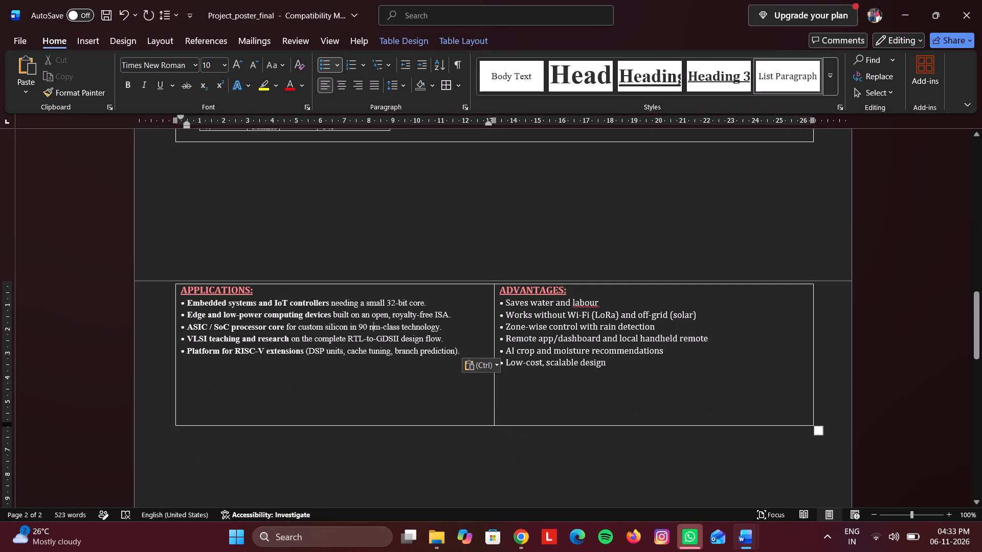
drag(461, 351, 192, 312)
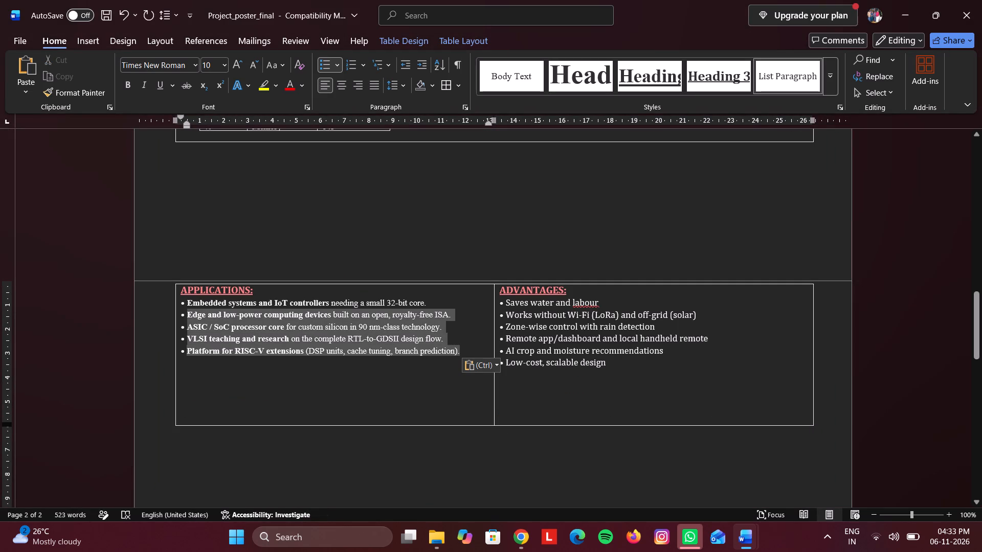
drag(192, 312, 189, 307)
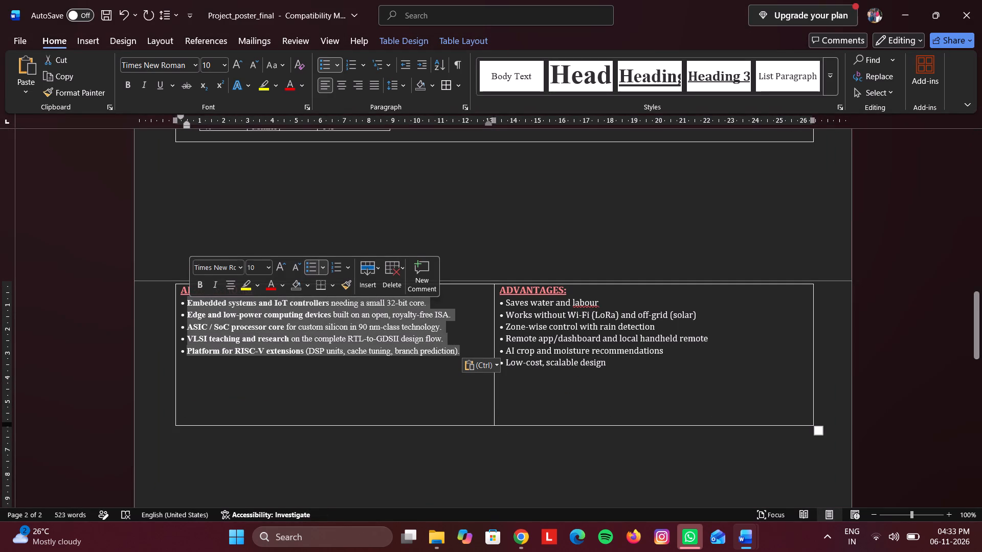
double_click(202, 280)
click(202, 280)
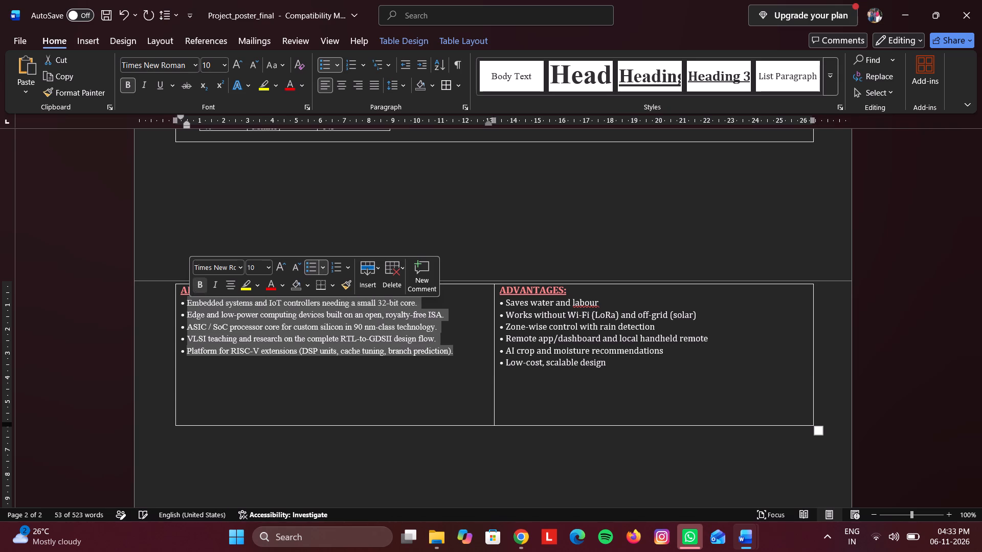
click(226, 347)
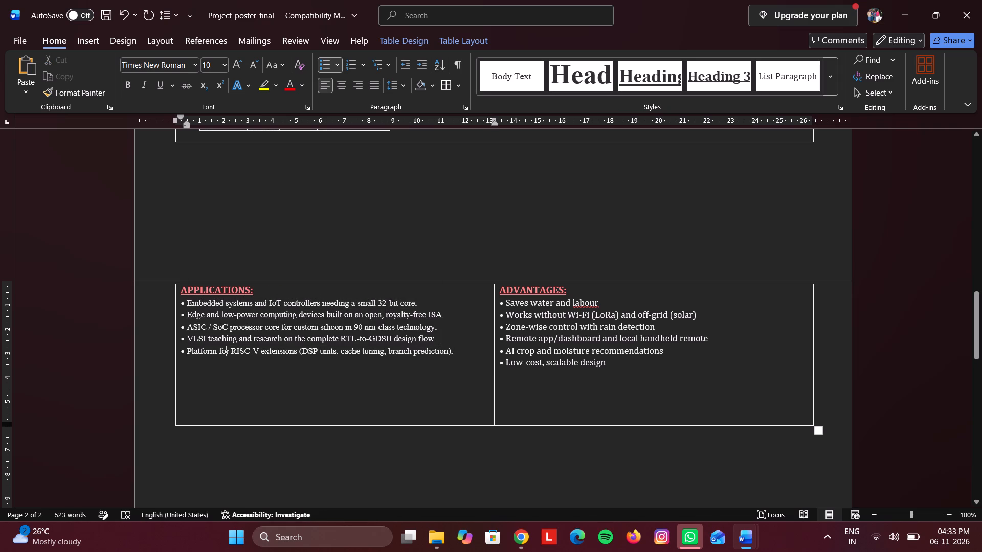
Change the round bullets of the five APPLICATIONS items to arrowhead bullets.
click(477, 353)
drag(403, 337, 261, 316)
click(286, 330)
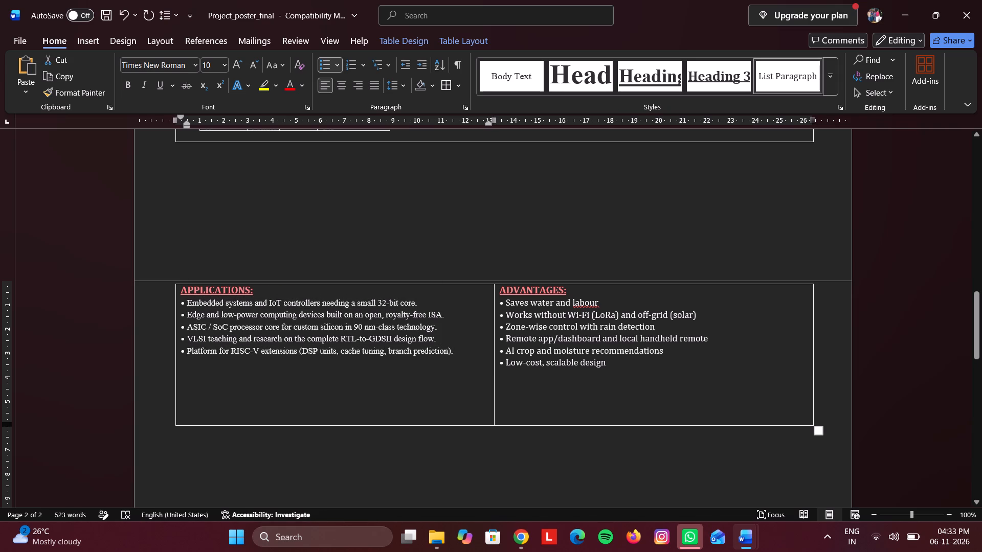
drag(456, 356, 207, 312)
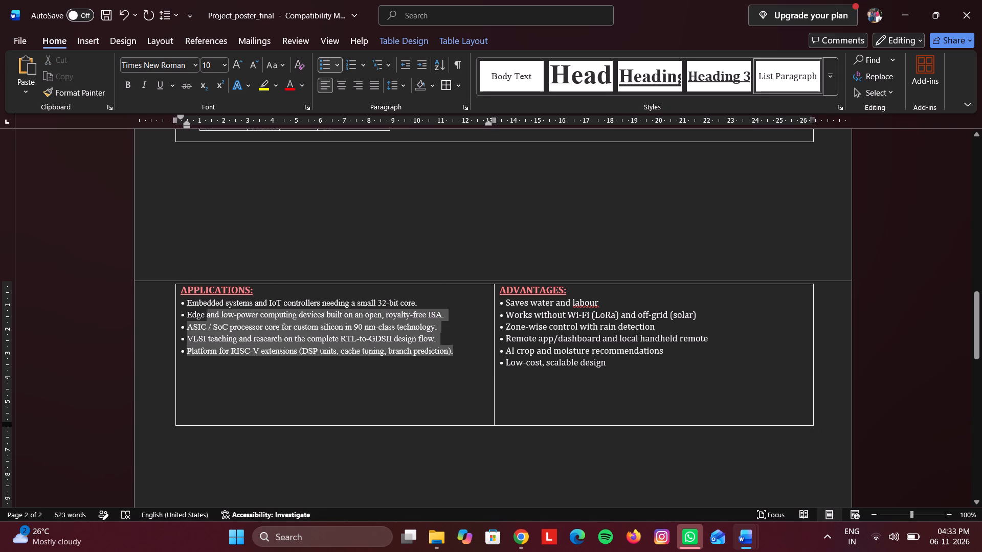
drag(207, 312, 185, 306)
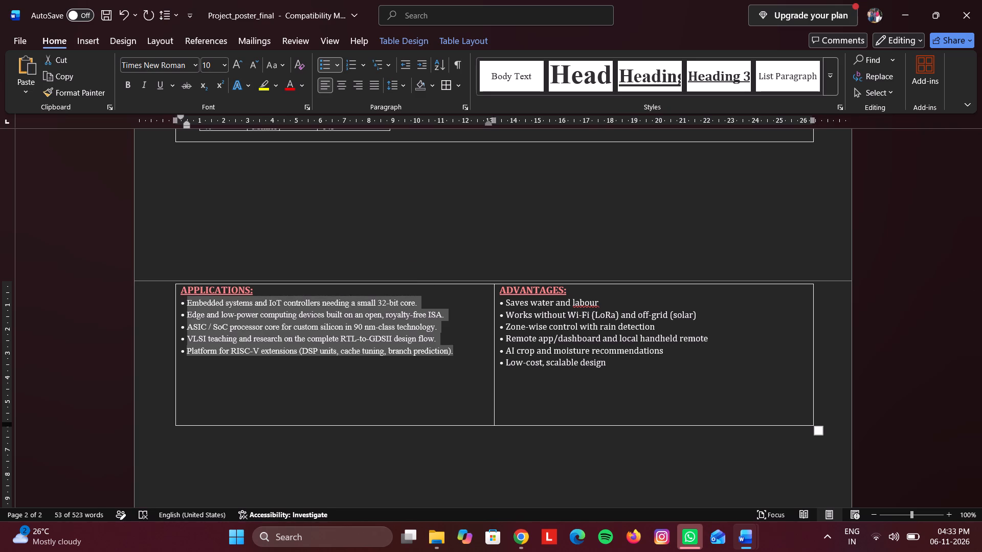
click(336, 68)
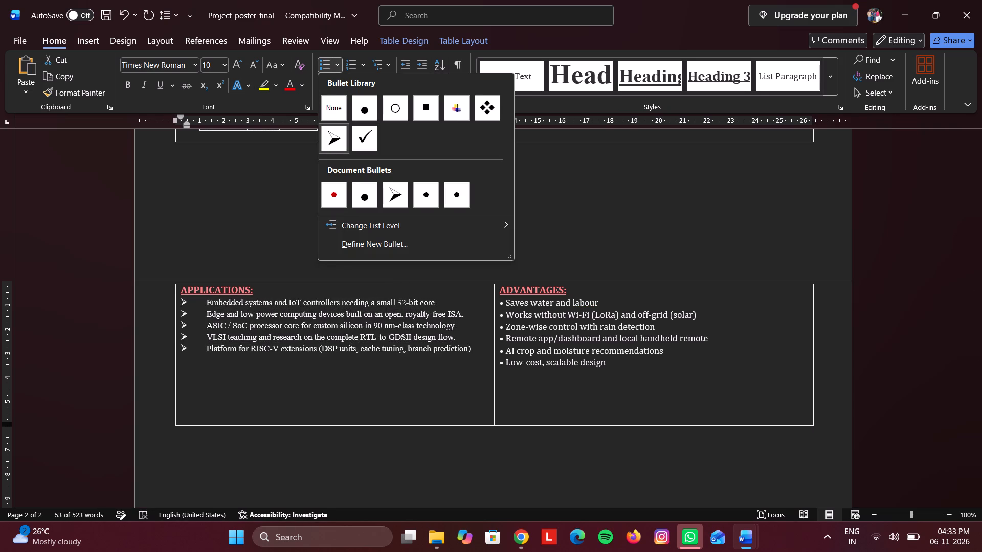
click(335, 133)
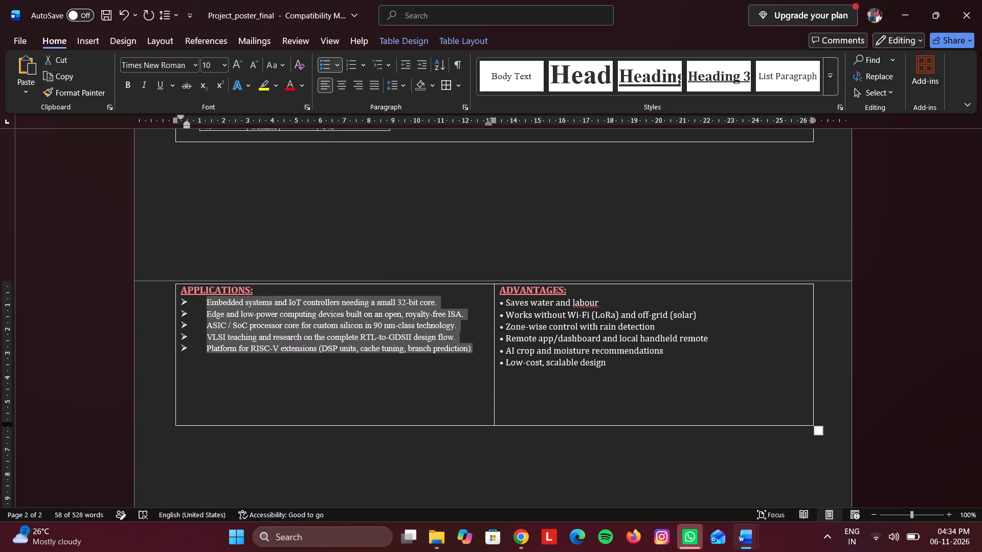
Adjust the indents of the APPLICATIONS list so the arrowheads sit just inside the cell edge with the text close after them.
drag(183, 124, 190, 124)
click(198, 125)
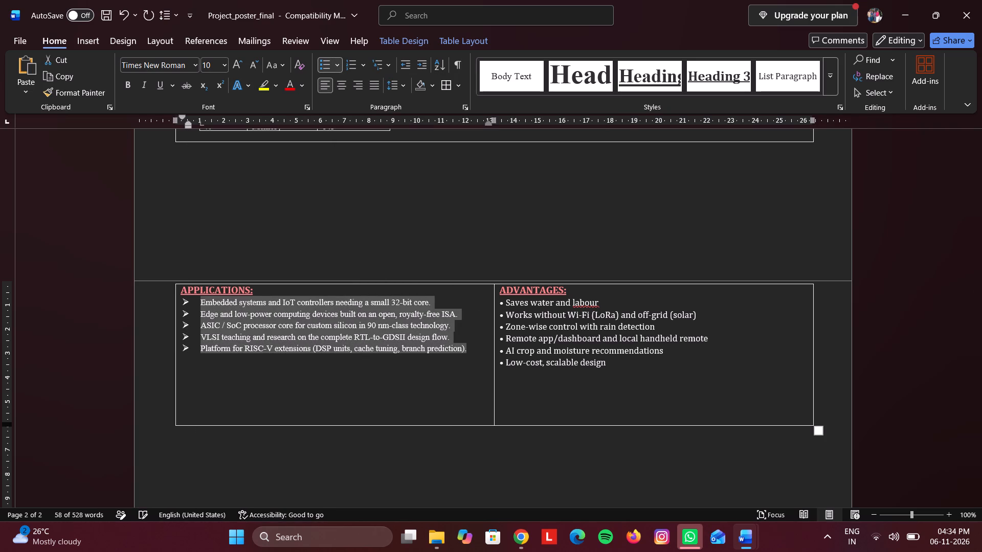
double_click(185, 116)
click(181, 117)
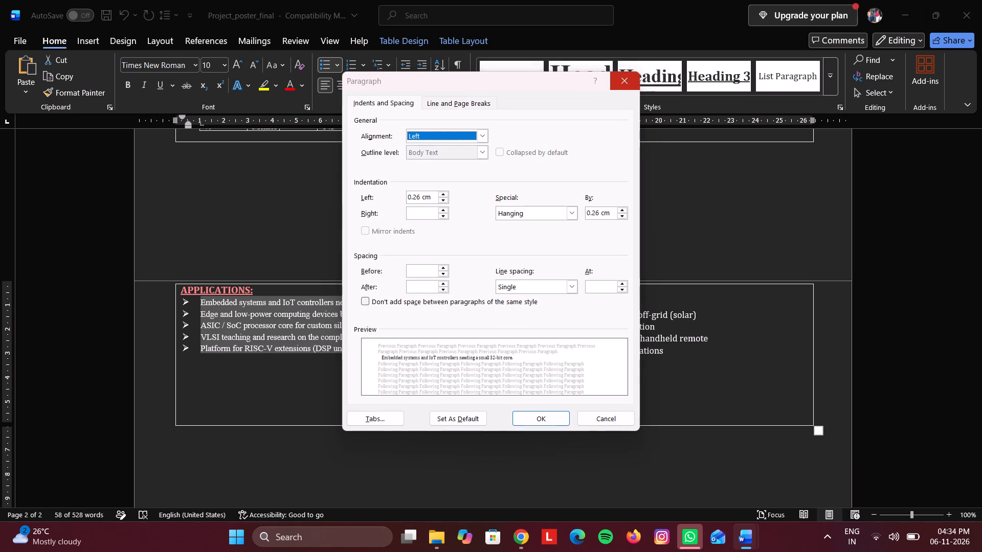
click(621, 82)
drag(182, 116, 179, 117)
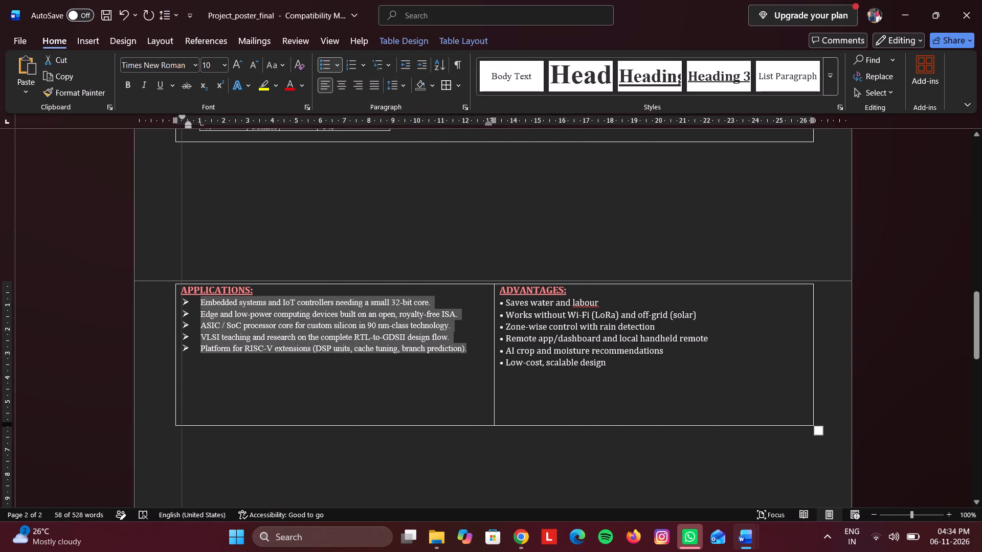
drag(179, 117, 181, 121)
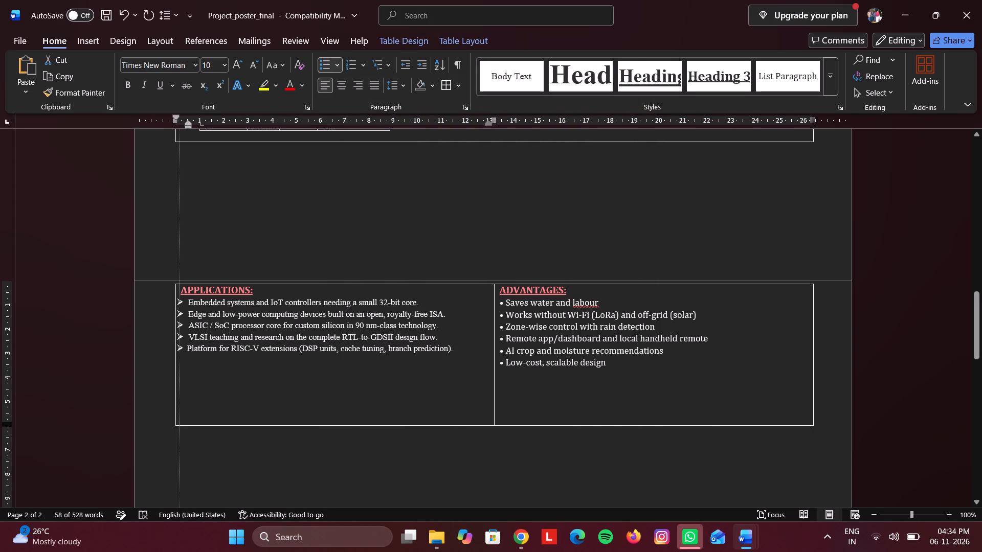
drag(181, 121, 178, 122)
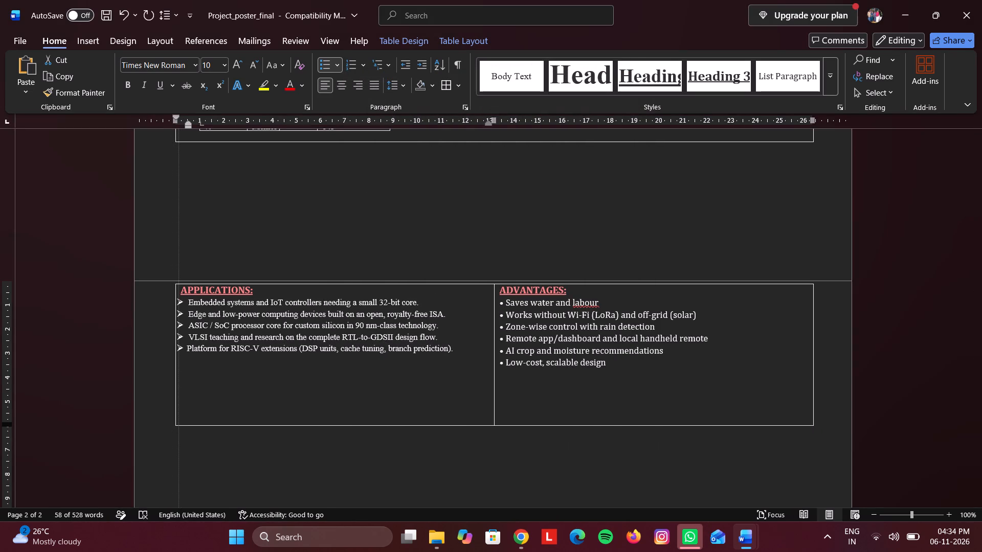
drag(178, 122, 181, 123)
click(182, 124)
drag(189, 124, 195, 125)
click(195, 125)
click(189, 117)
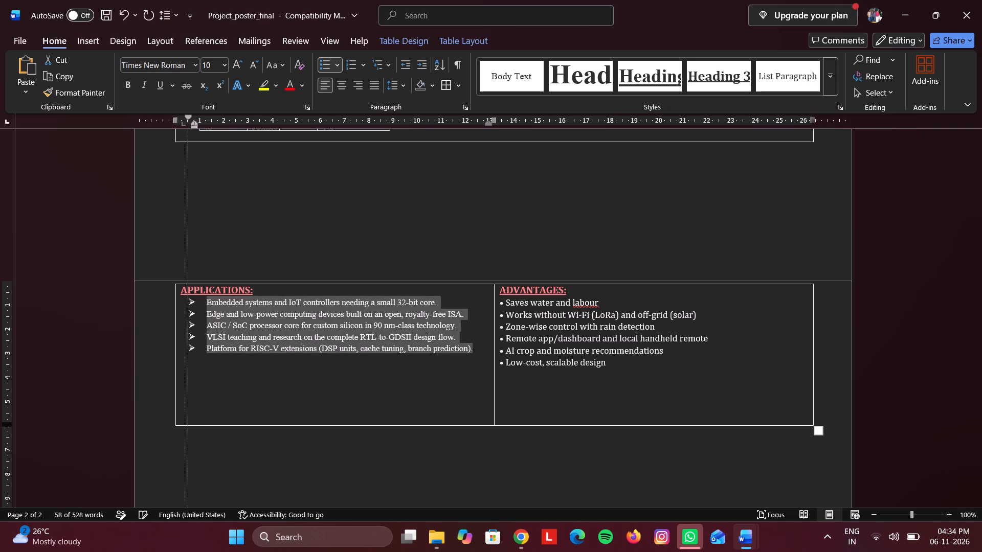
drag(186, 117, 181, 117)
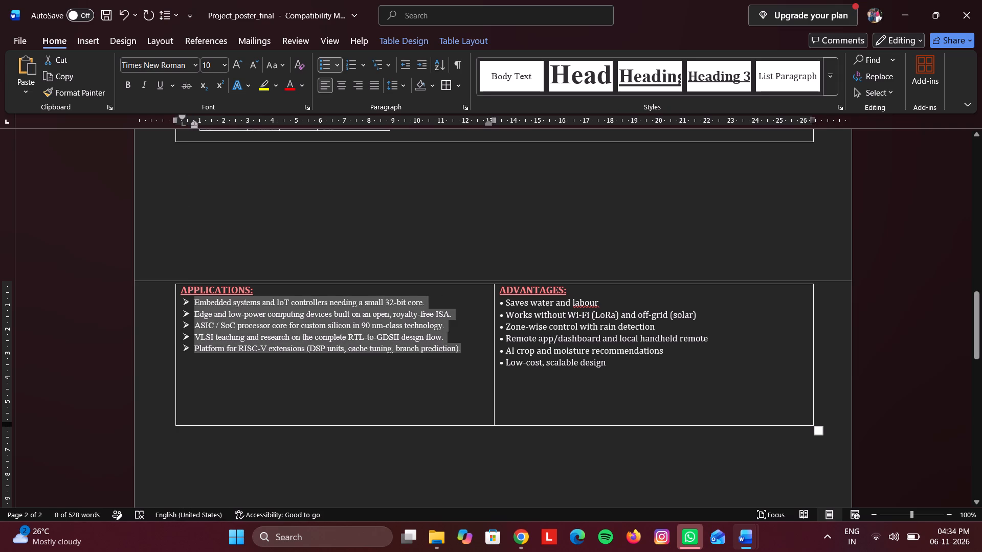
Replace the irrigation bullets under ADVANTAGES with the five bullets from Higher Throughput to Timing Performance copied from the Major Project poster.
click(548, 315)
key(alt+Tab)
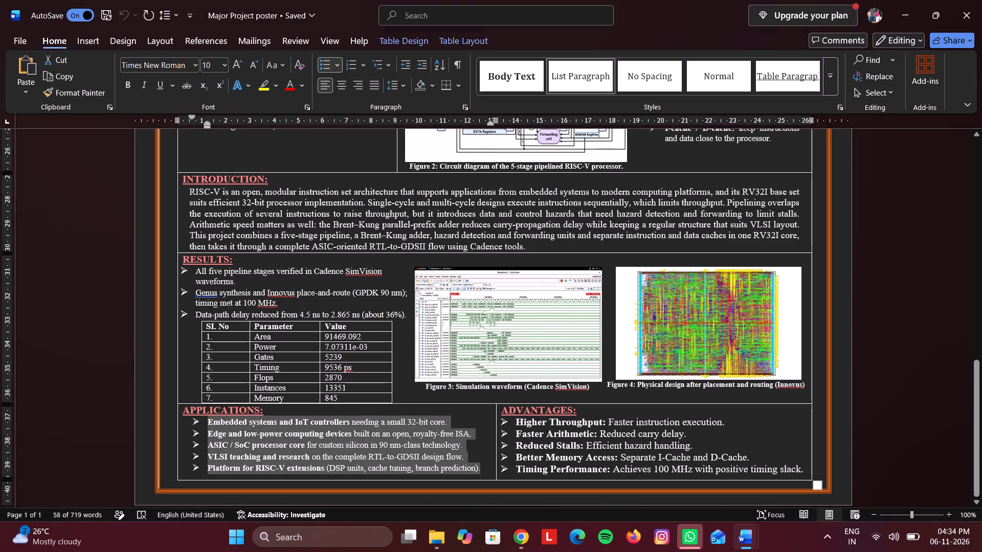
drag(806, 471, 655, 442)
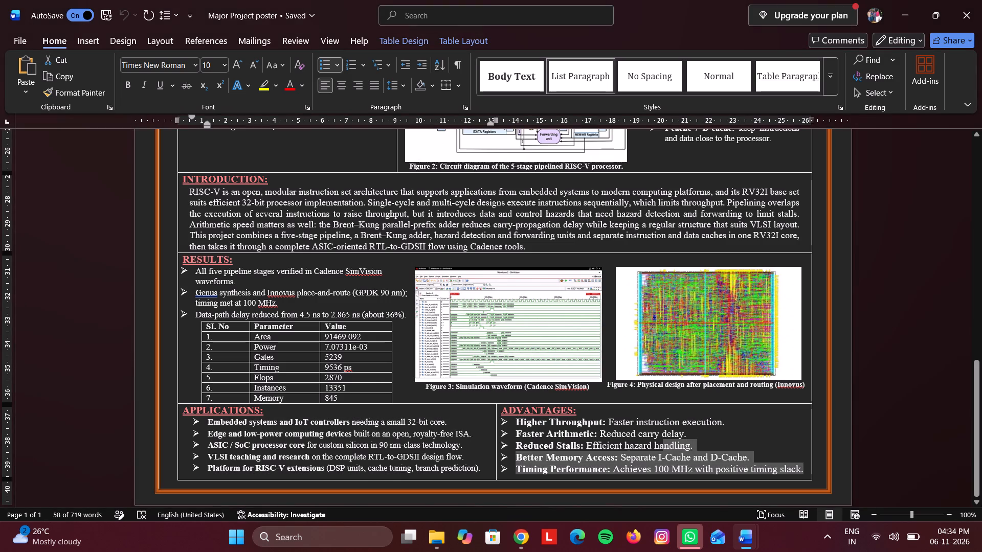
drag(655, 442, 523, 425)
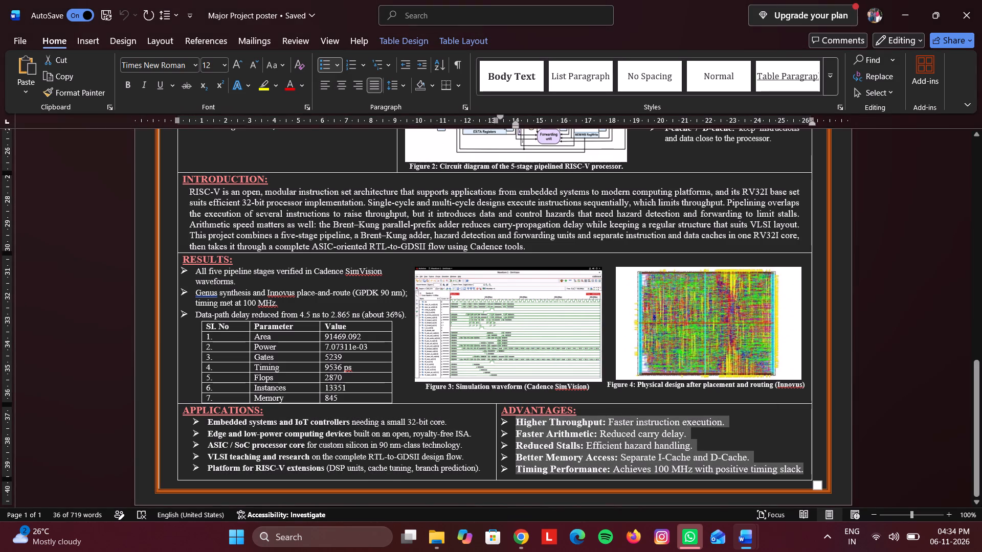
key(ctrl+c)
key(alt+Tab)
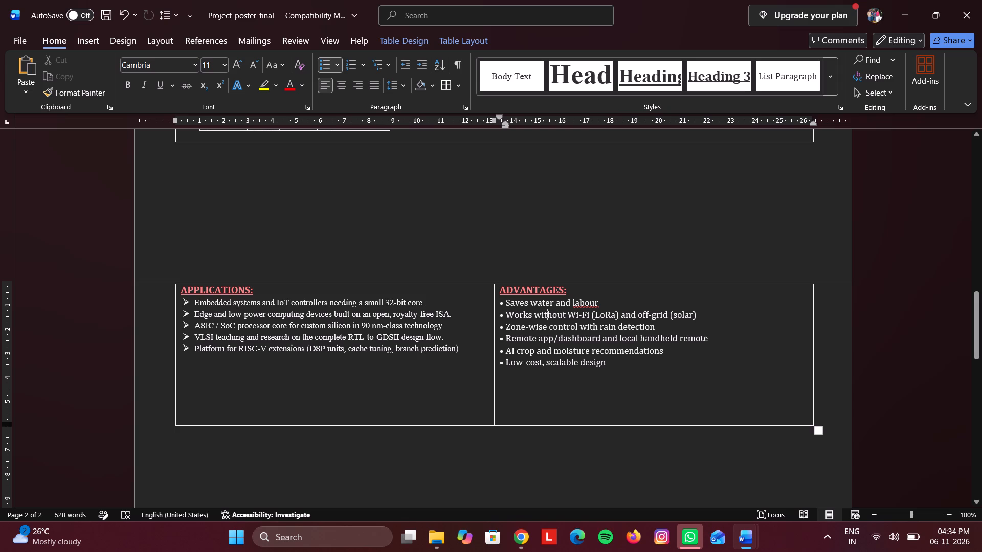
drag(613, 363, 510, 304)
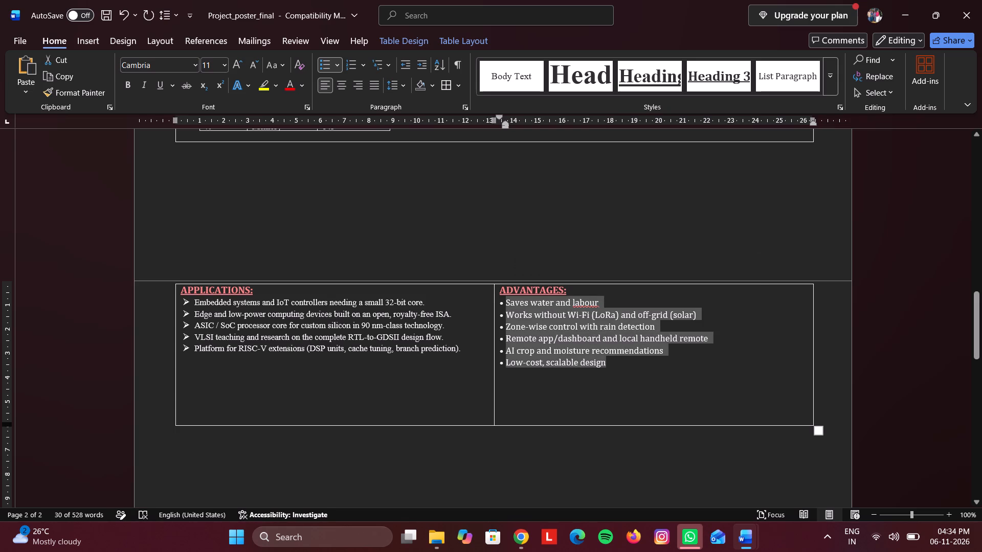
key(ctrl+v)
Change the round bullets of the five ADVANTAGES items to arrowhead bullets.
drag(785, 352, 635, 335)
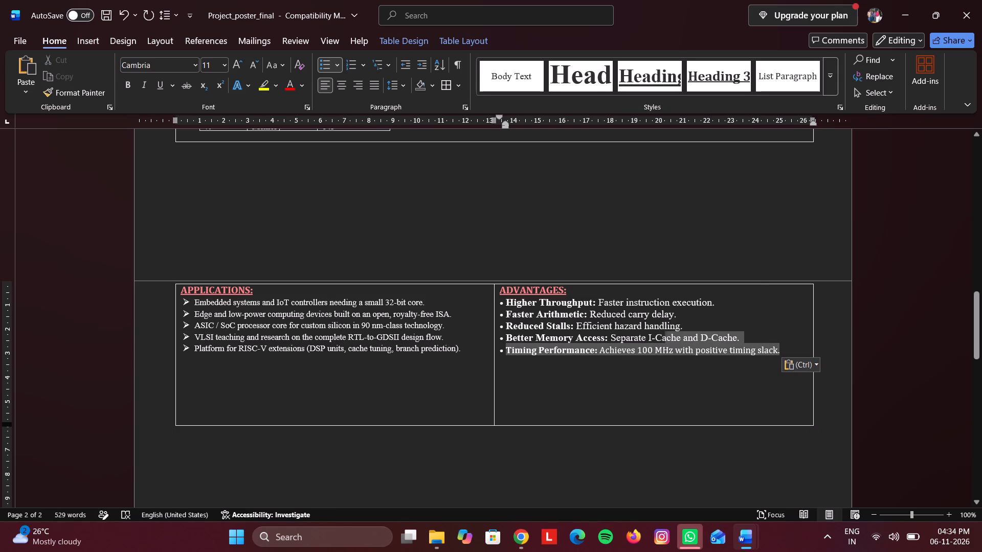
drag(635, 335, 504, 303)
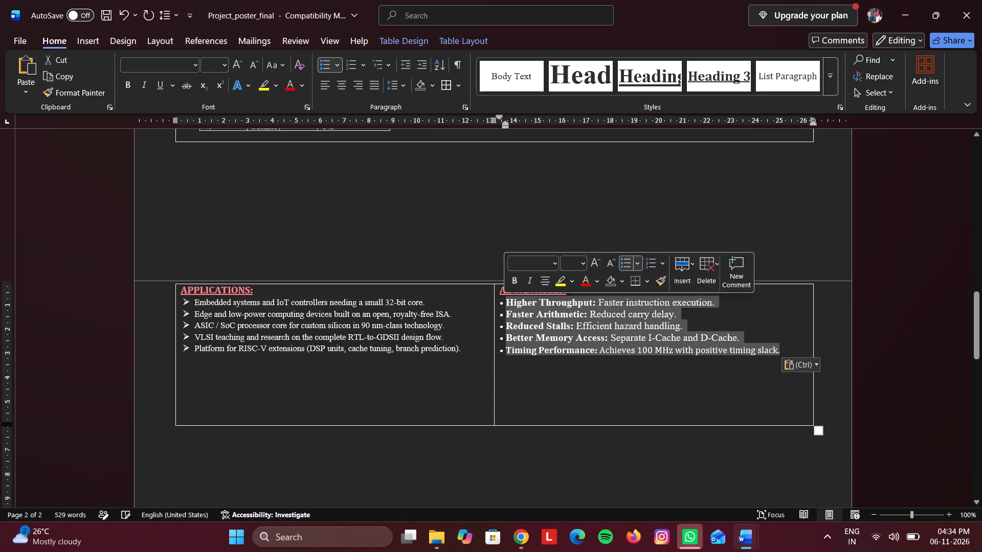
click(325, 66)
click(325, 66)
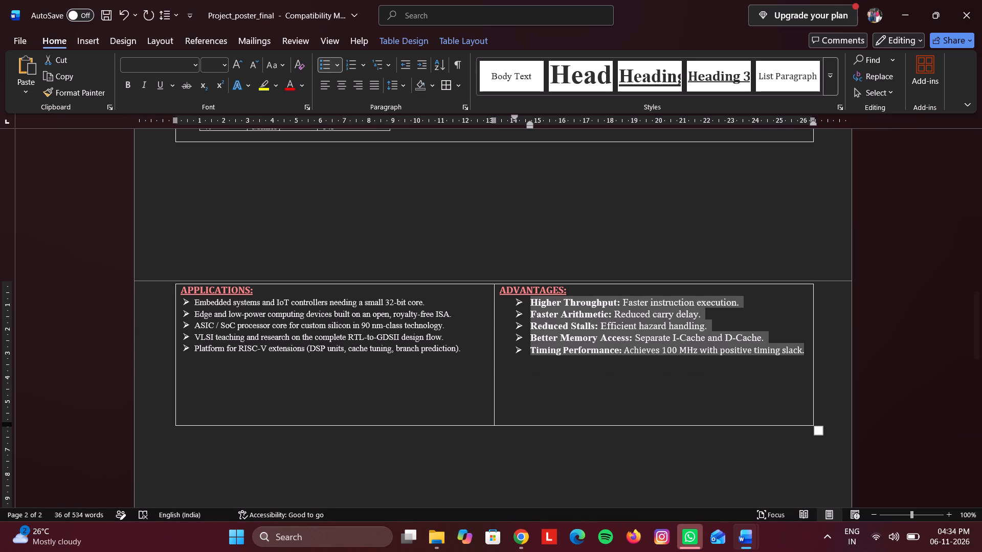
Reduce the indents of the ADVANTAGES list, leaving a hanging indent of about 0.75 cm between the arrowheads and the text.
drag(515, 115, 493, 117)
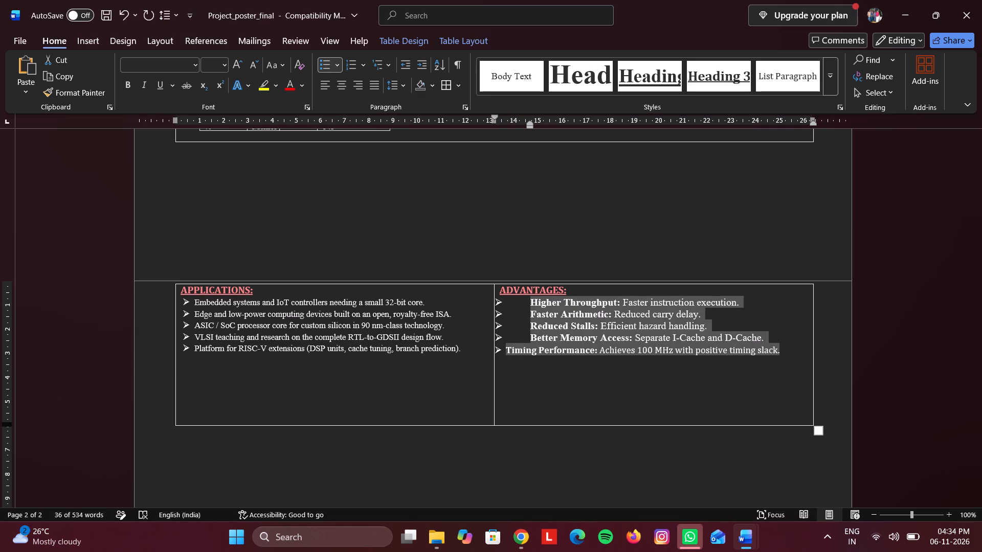
drag(495, 116, 501, 117)
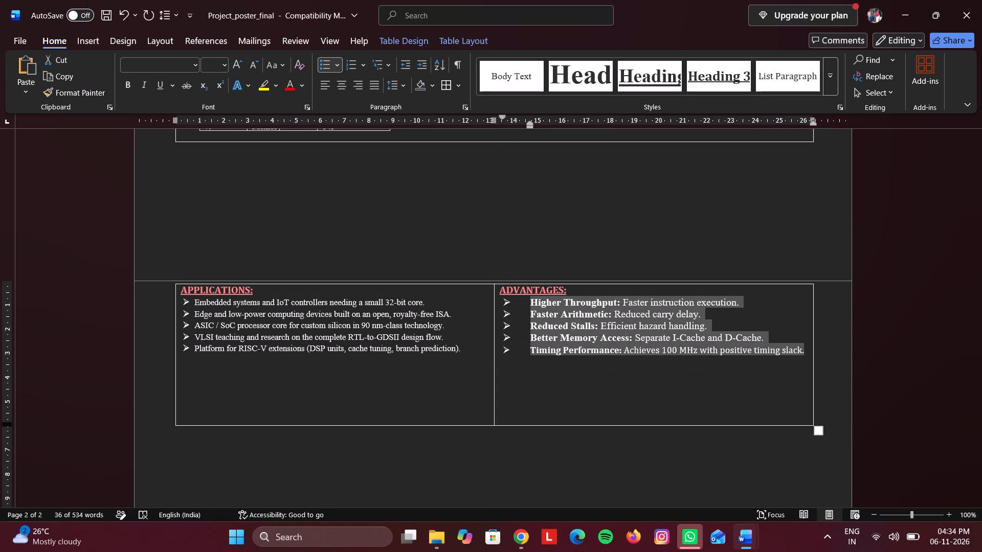
drag(529, 123, 522, 123)
click(522, 123)
click(522, 123)
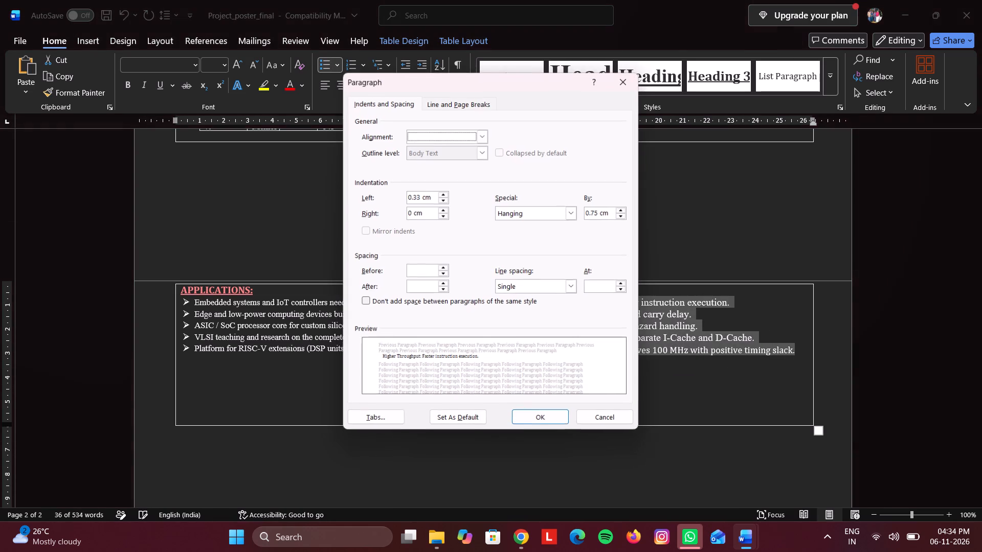
click(623, 81)
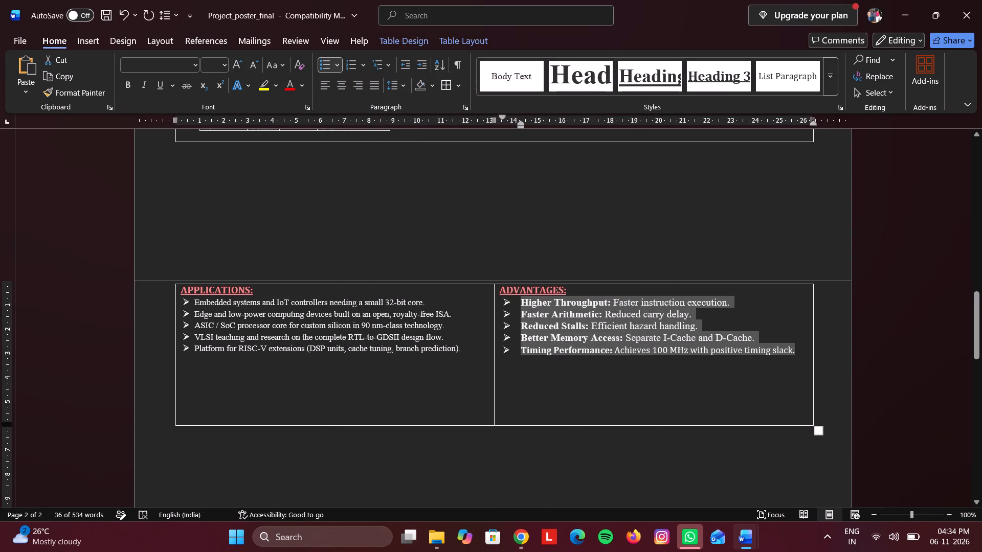
double_click(519, 124)
click(624, 81)
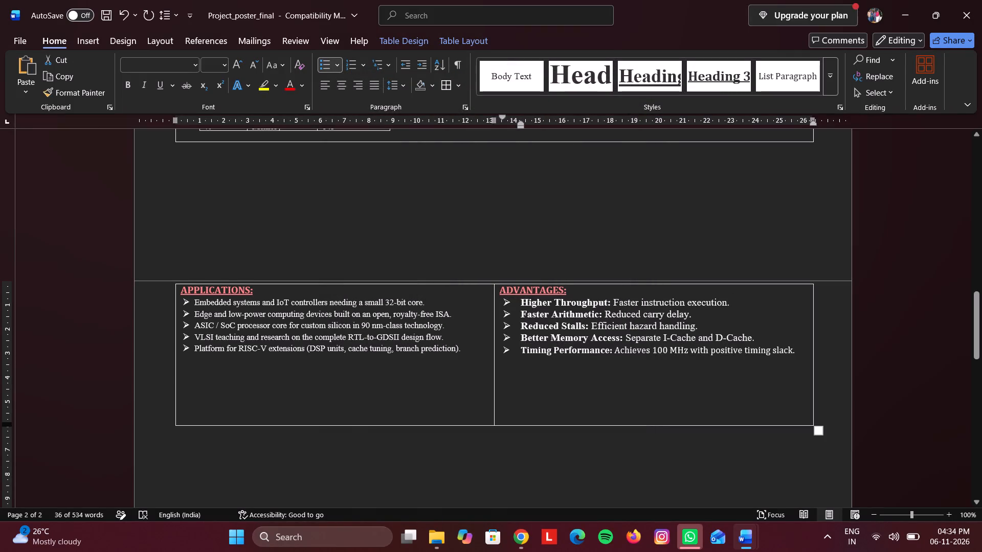
Reduce the hanging indent of the ADVANTAGES list to leave about 0.5 cm between the arrowheads and the text.
drag(521, 122, 514, 124)
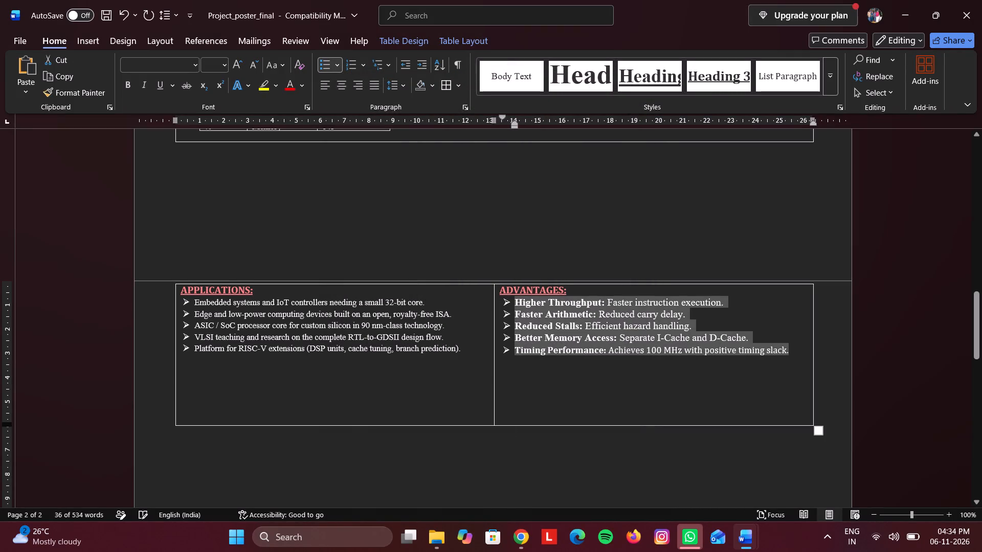
click(600, 390)
Remove the blank lines below the Timing Performance bullet in the ADVANTAGES cell.
click(561, 414)
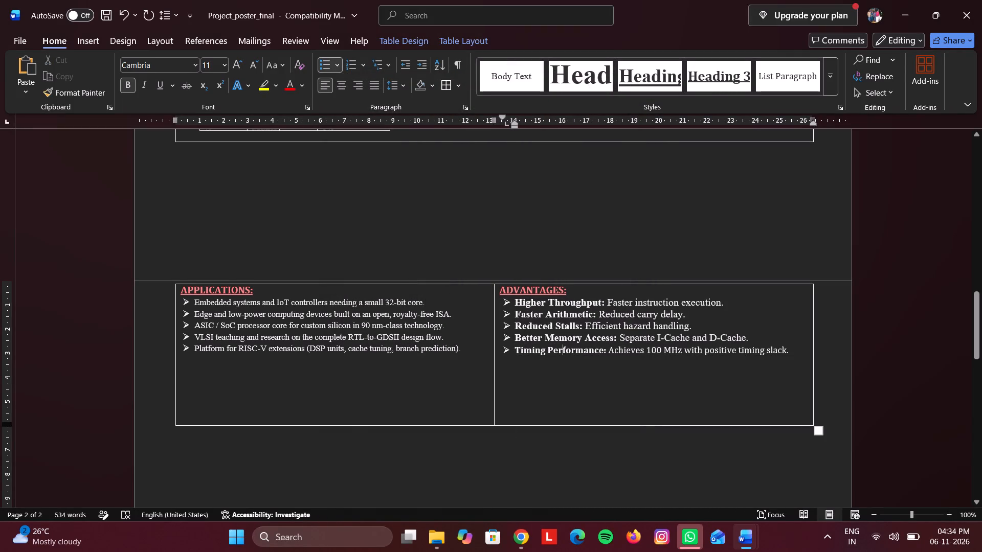
click(557, 423)
triple_click(554, 414)
click(553, 413)
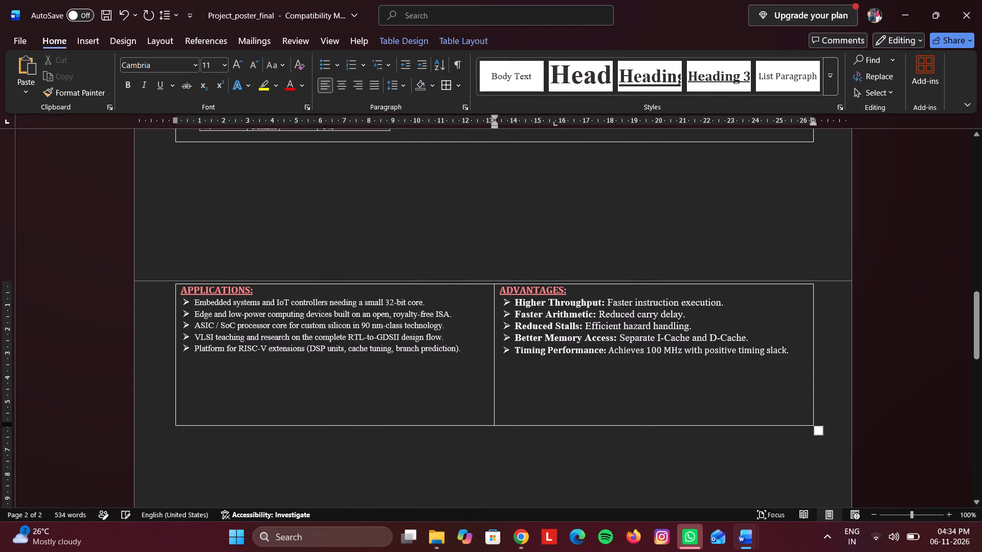
double_click(551, 418)
click(551, 417)
double_click(551, 417)
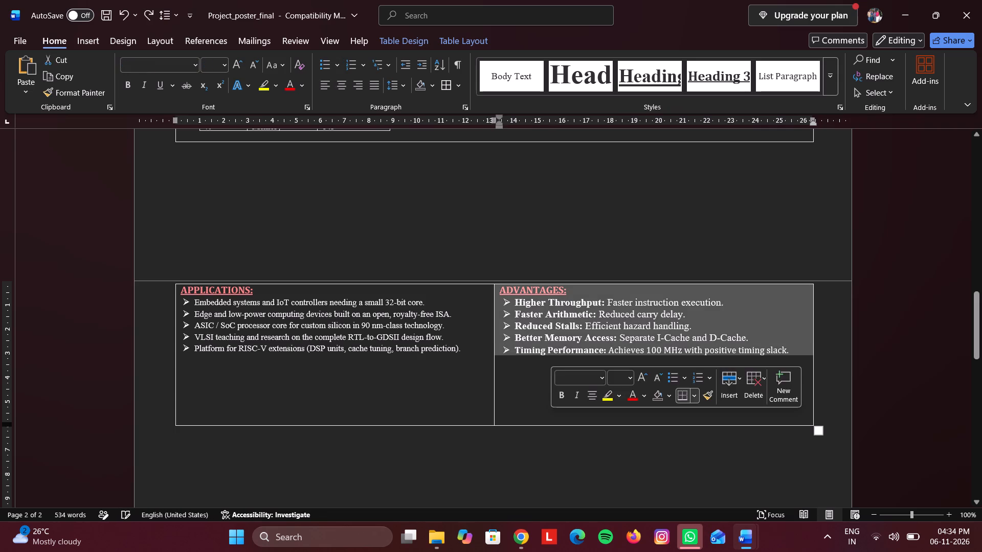
click(551, 417)
click(552, 418)
click(553, 429)
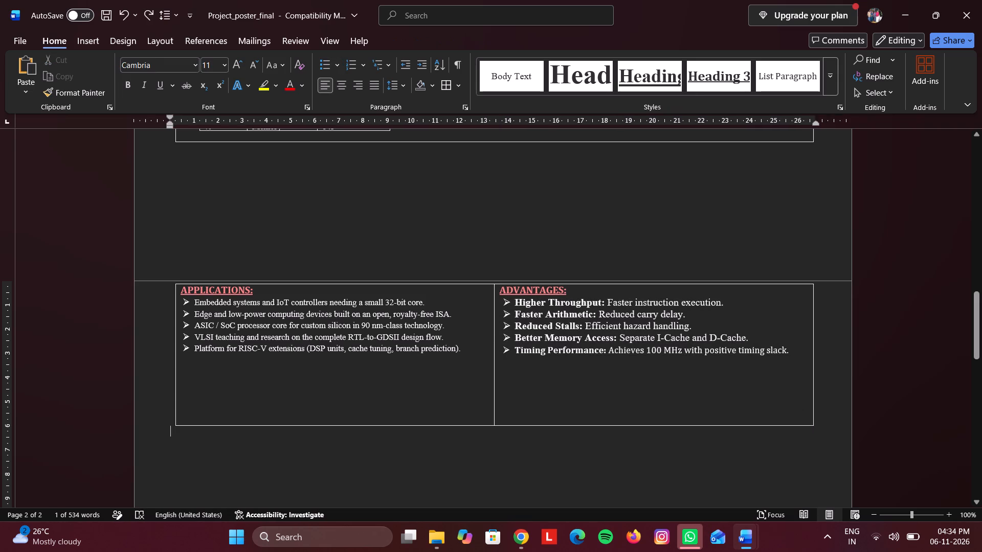
double_click(559, 417)
key(Delete)
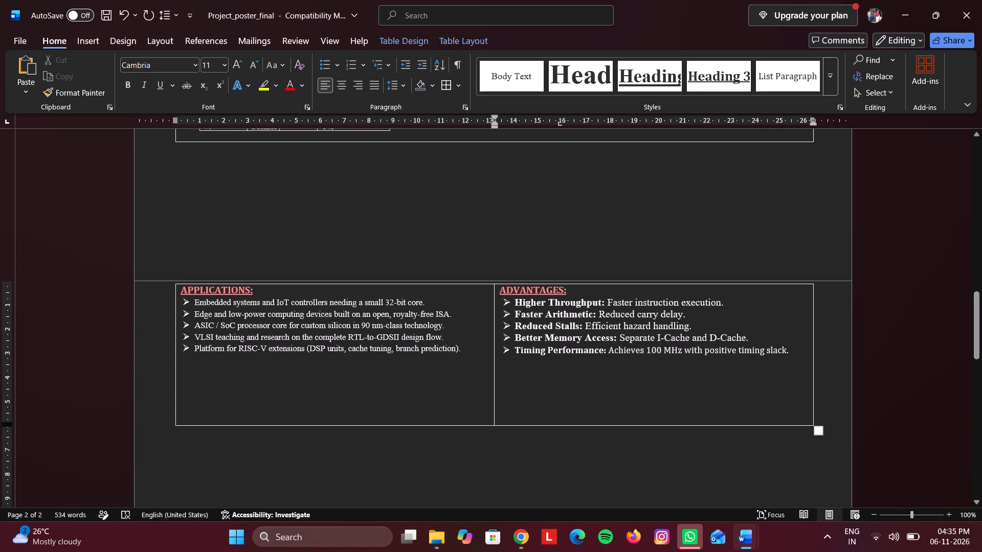
key(Delete)
key(Delete)
key(BackSpace)
key(BackSpace)
key(BackSpace)
key(BackSpace)
key(BackSpace)
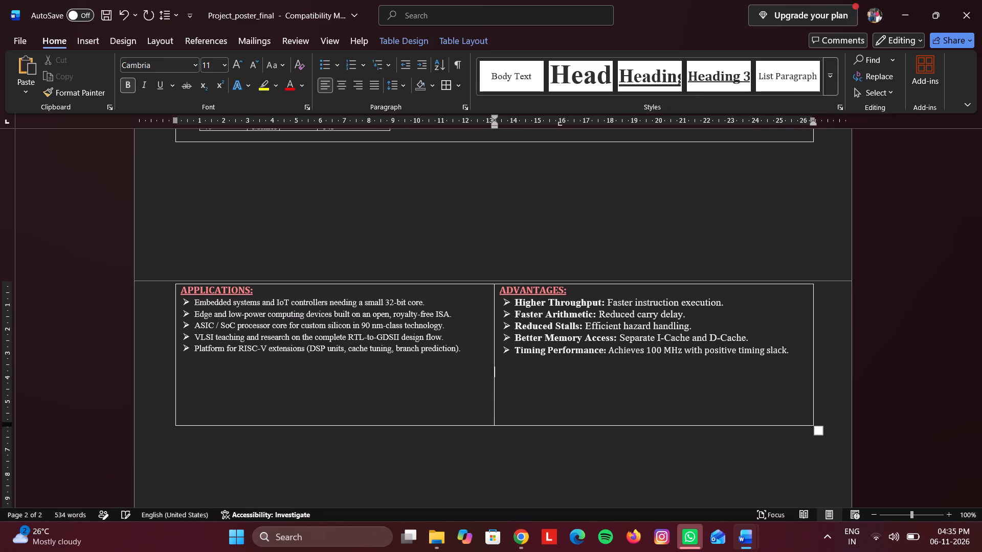
key(BackSpace)
key(BackSpace)
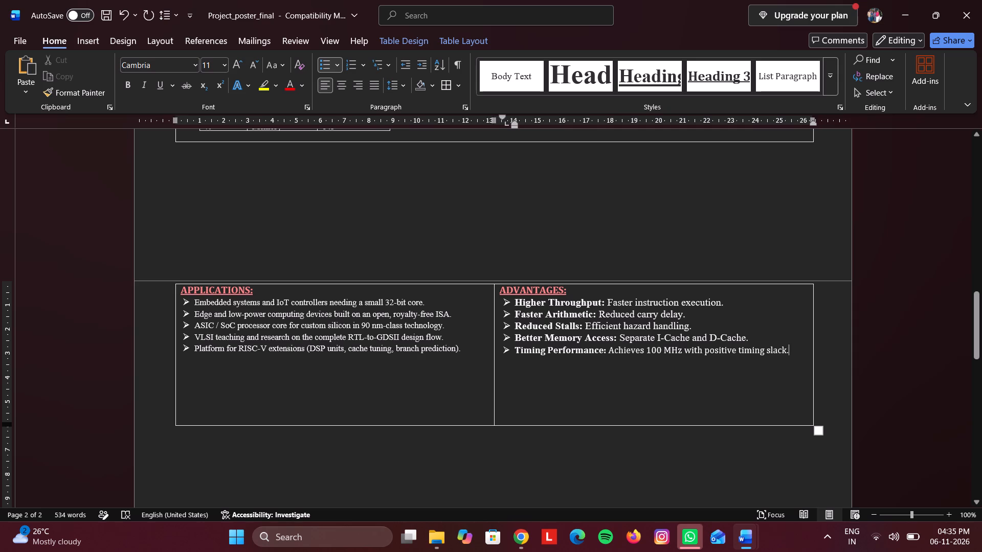
Shrink the APPLICATIONS and ADVANTAGES row until its bottom border sits just below the last bullets.
drag(549, 424, 550, 406)
drag(546, 425, 550, 364)
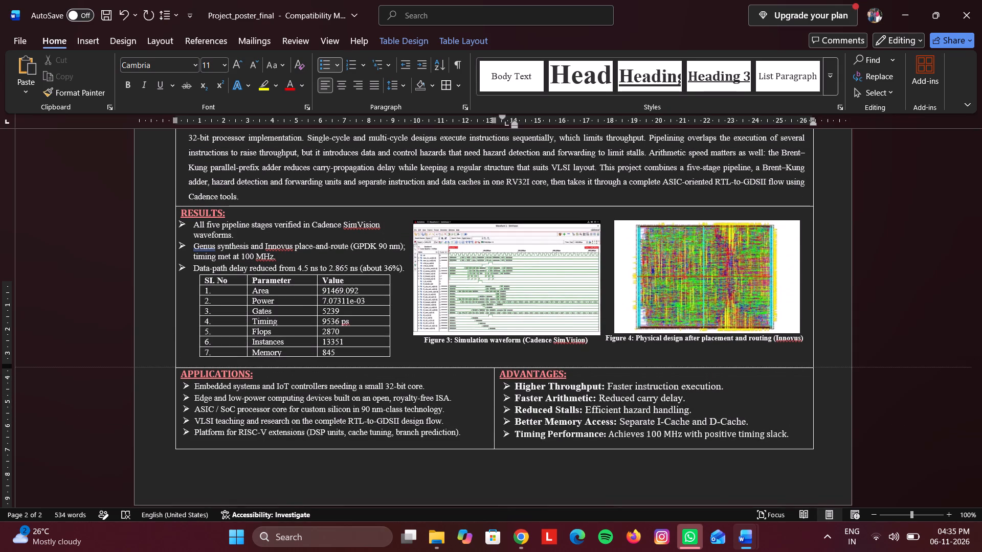
drag(550, 364, 551, 360)
Review the whole poster from the college header to the ADVANTAGES section to check the one-page layout.
scroll(574, 431, down, 6)
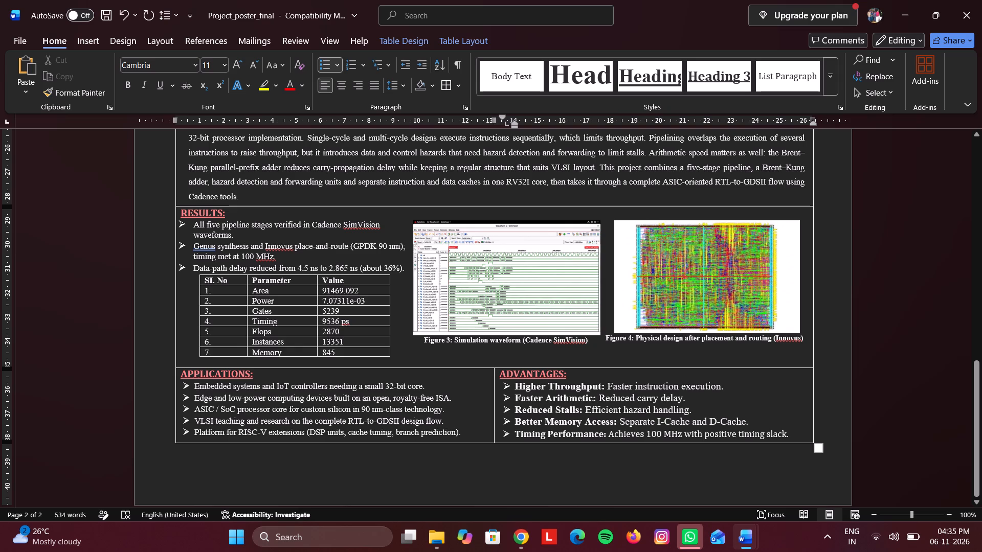
scroll(535, 473, down, 5)
scroll(535, 472, up, 20)
scroll(535, 472, up, 3)
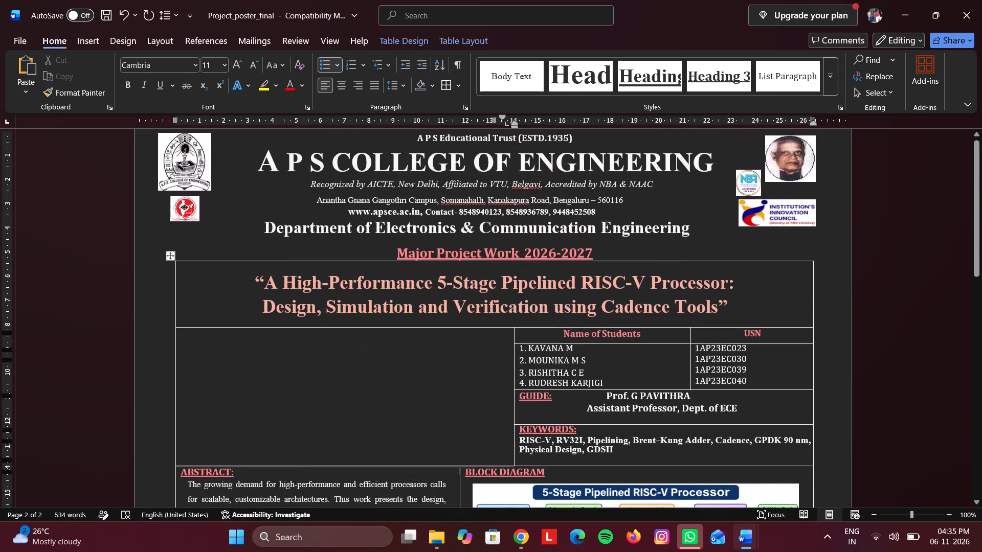
scroll(533, 464, up, 7)
scroll(531, 457, down, 15)
scroll(533, 451, down, 14)
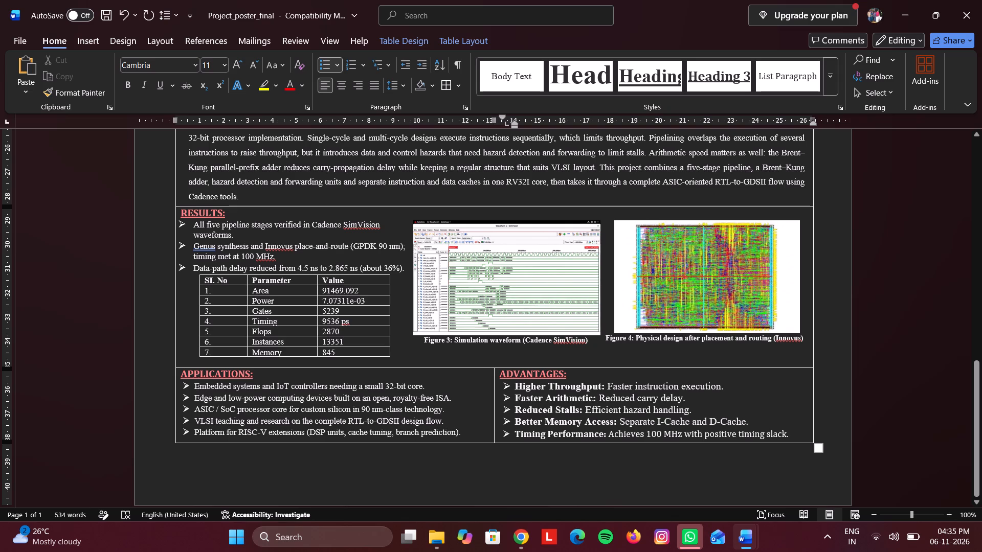
scroll(625, 421, up, 9)
scroll(543, 501, down, 4)
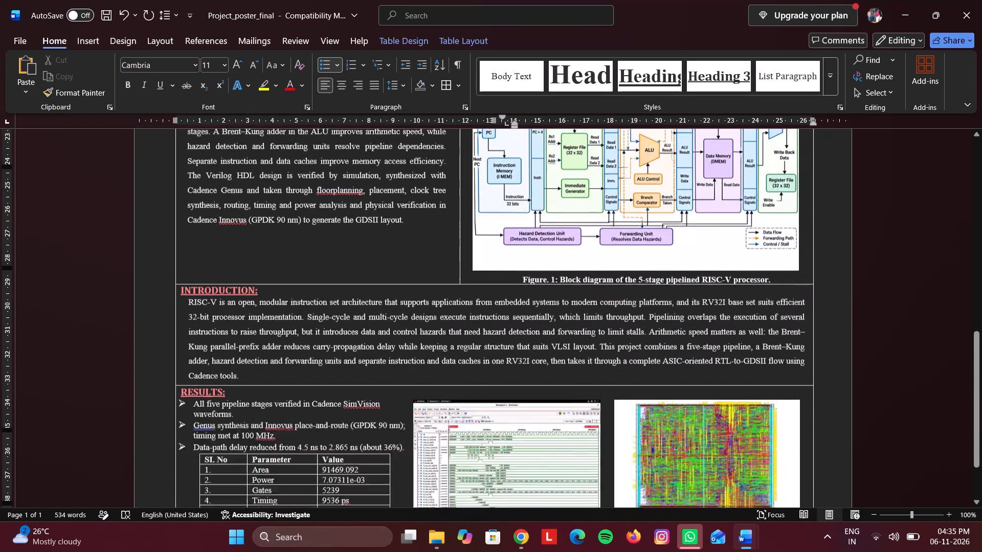
scroll(543, 502, down, 7)
Renumber the simulation waveform caption as Figure 2 and the physical design caption as Figure 3.
click(450, 342)
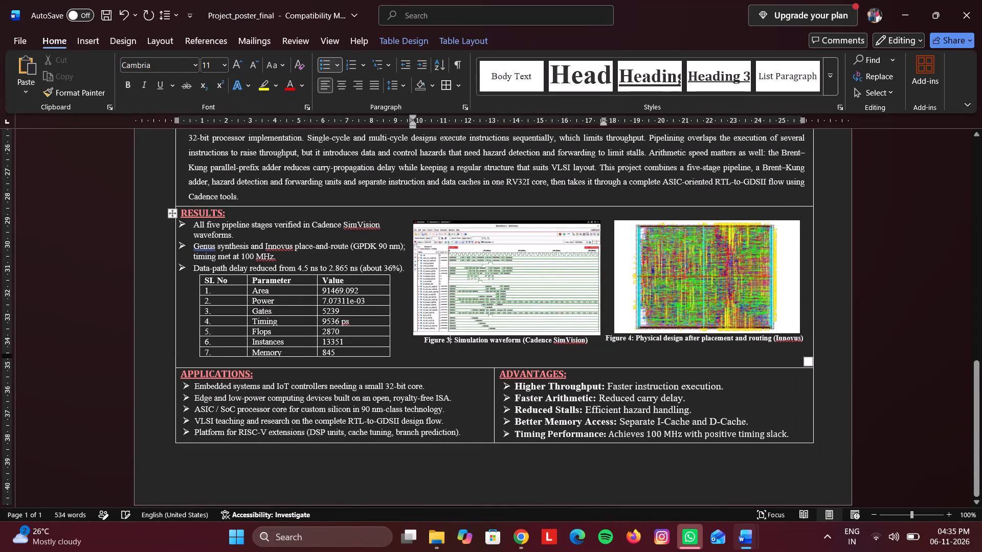
key(BackSpace)
key(2)
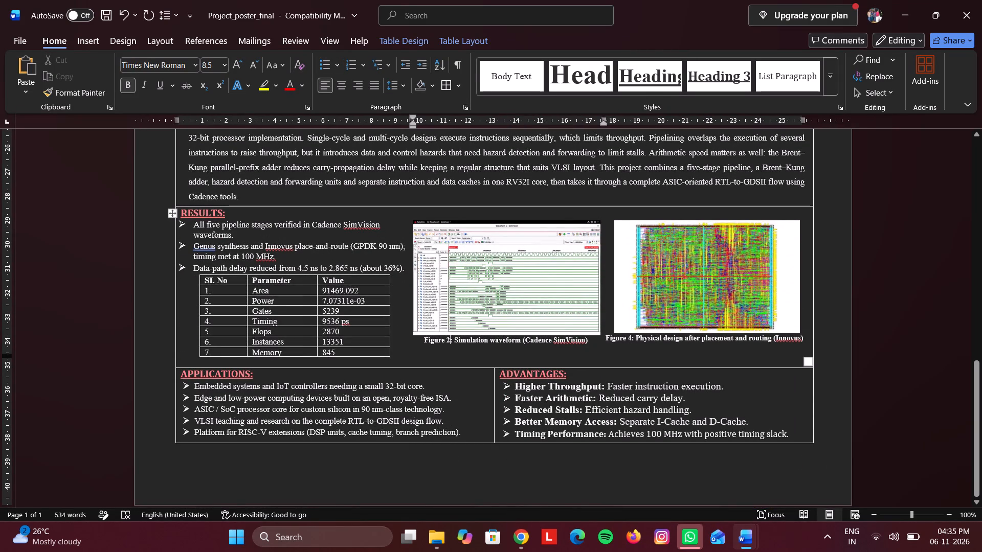
click(632, 339)
key(BackSpace)
key(3)
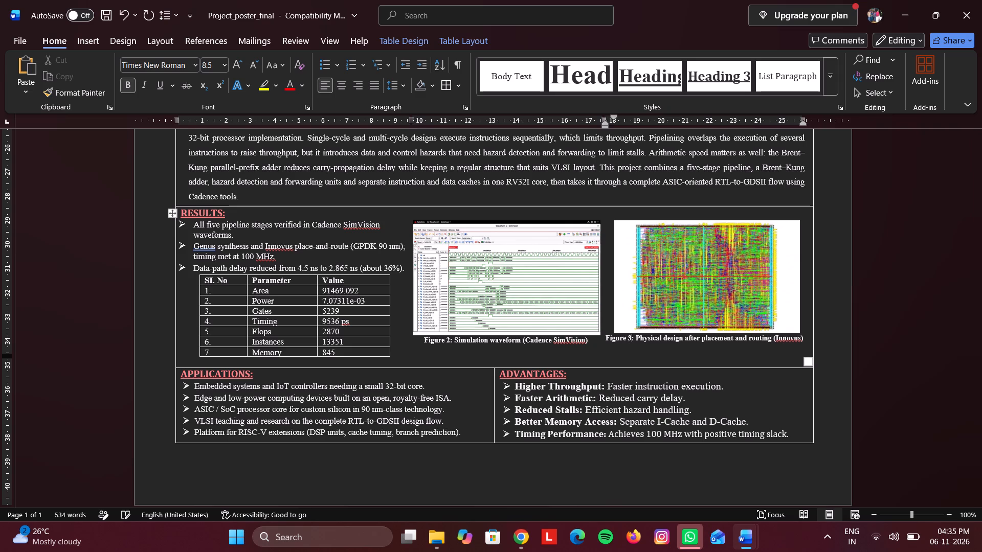
Set the font size of the Figure 2 and Figure 3 captions in RESULTS to 10.
scroll(711, 377, up, 3)
click(607, 191)
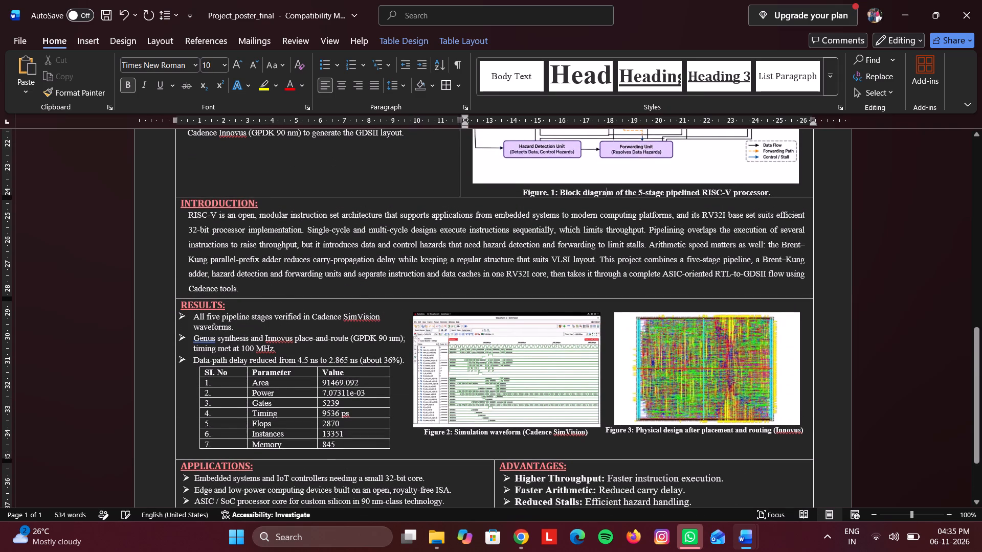
click(415, 254)
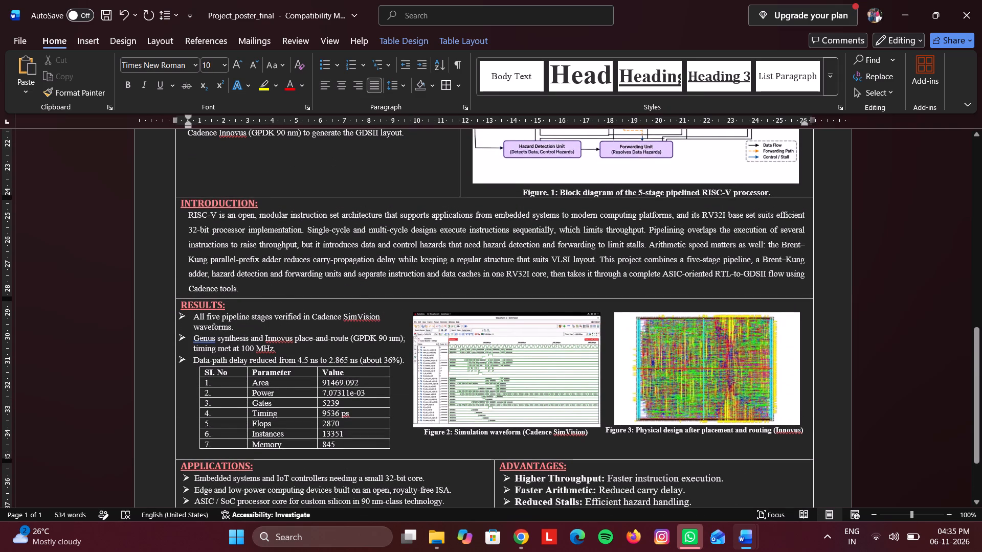
click(319, 339)
click(264, 403)
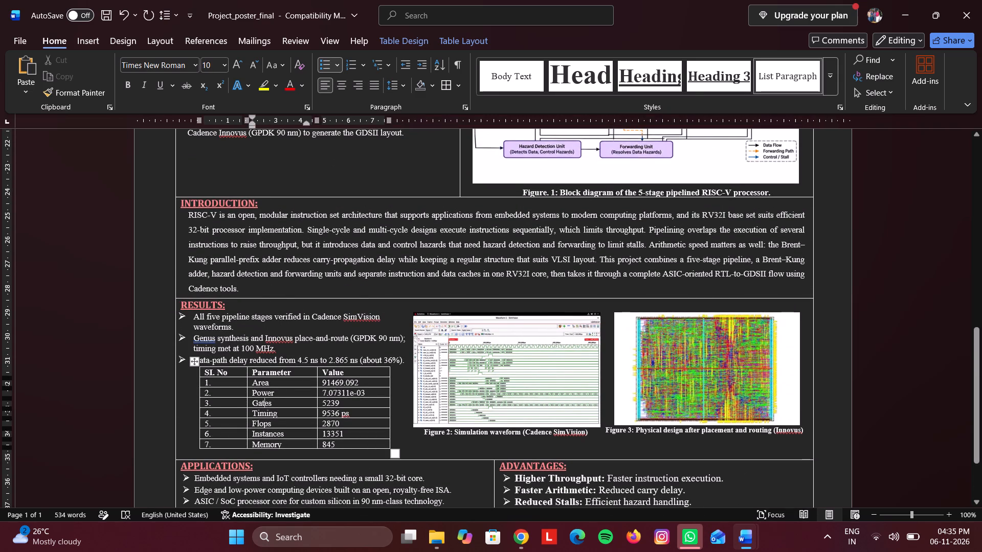
drag(422, 432, 610, 438)
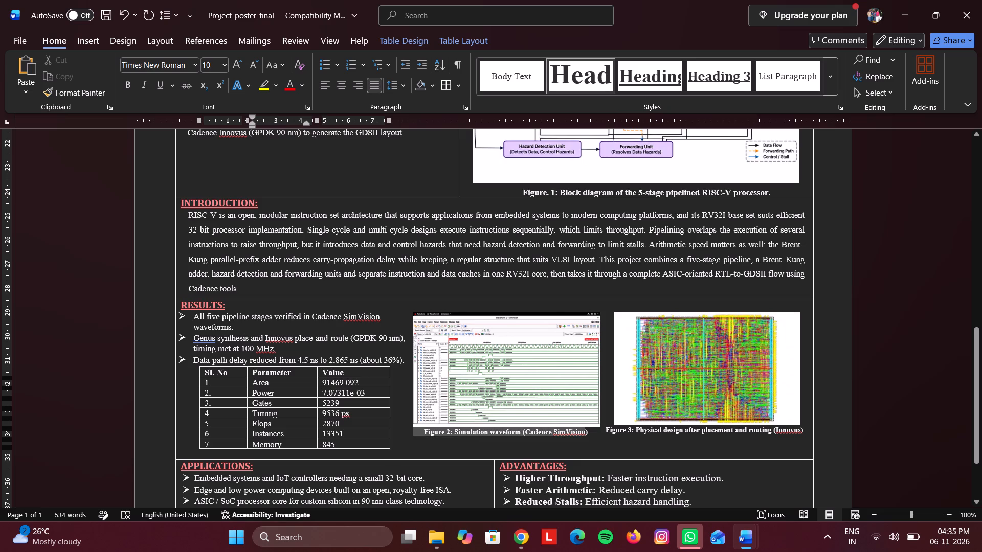
drag(610, 438, 684, 441)
click(682, 447)
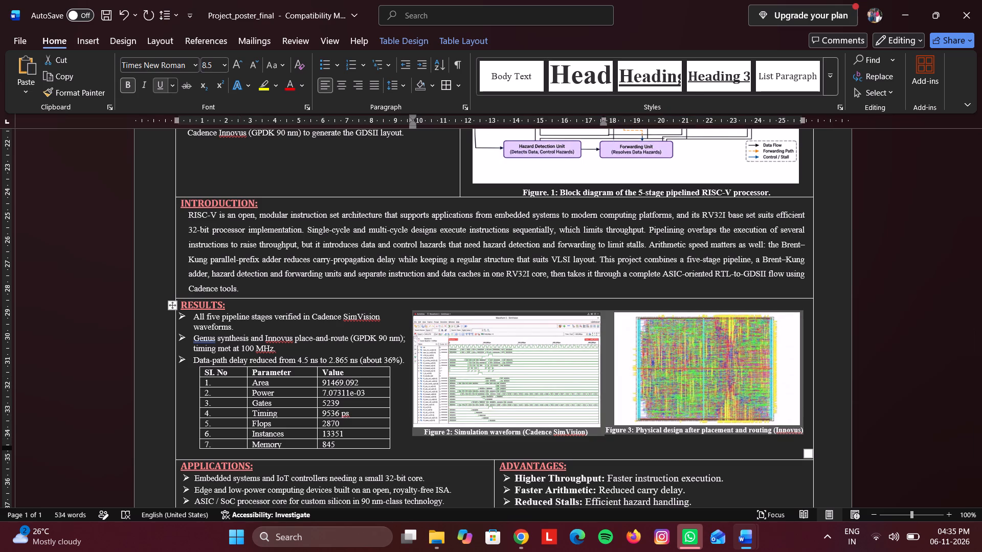
click(225, 65)
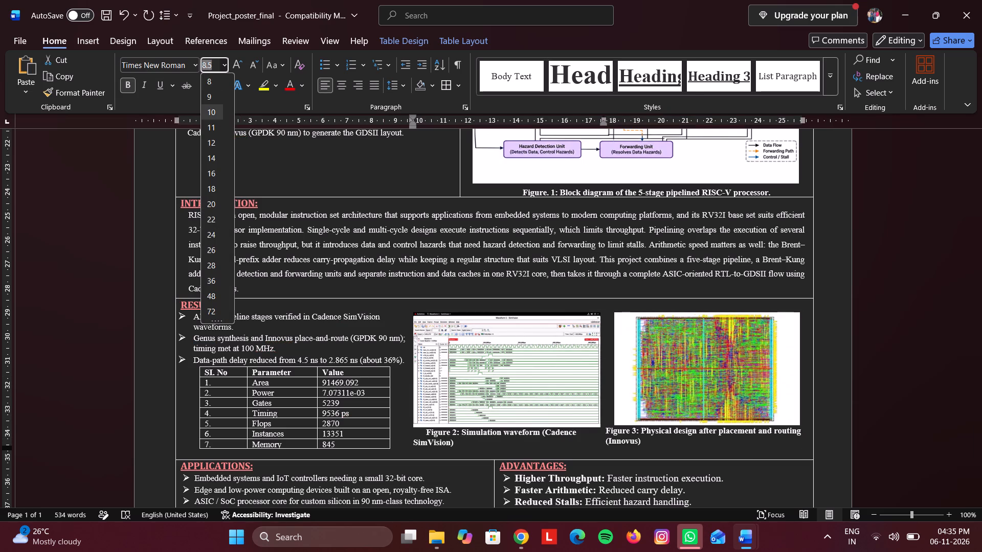
click(208, 118)
Delete the leading spaces before the Figure 2 caption, keeping the simulation waveform picture above it.
click(443, 406)
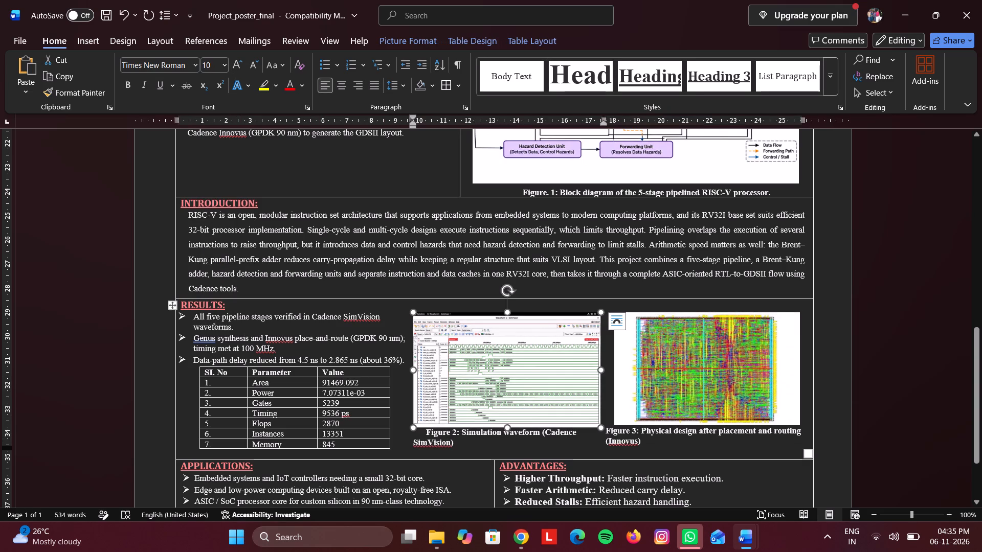
click(427, 434)
key(BackSpace)
key(BackSpace)
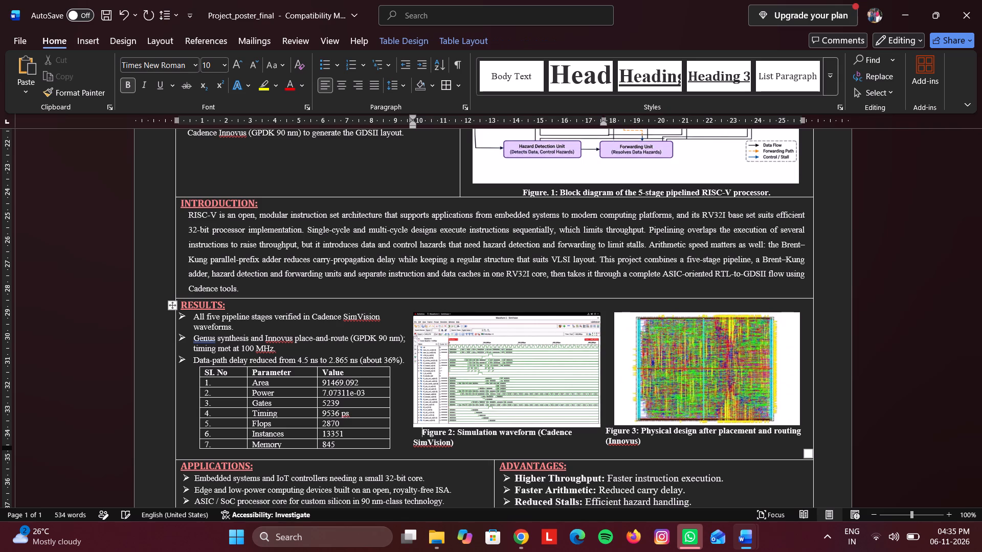
key(BackSpace)
key(BackSpace)
key(BackSpace)
key(BackSpace)
key(BackSpace)
key(BackSpace)
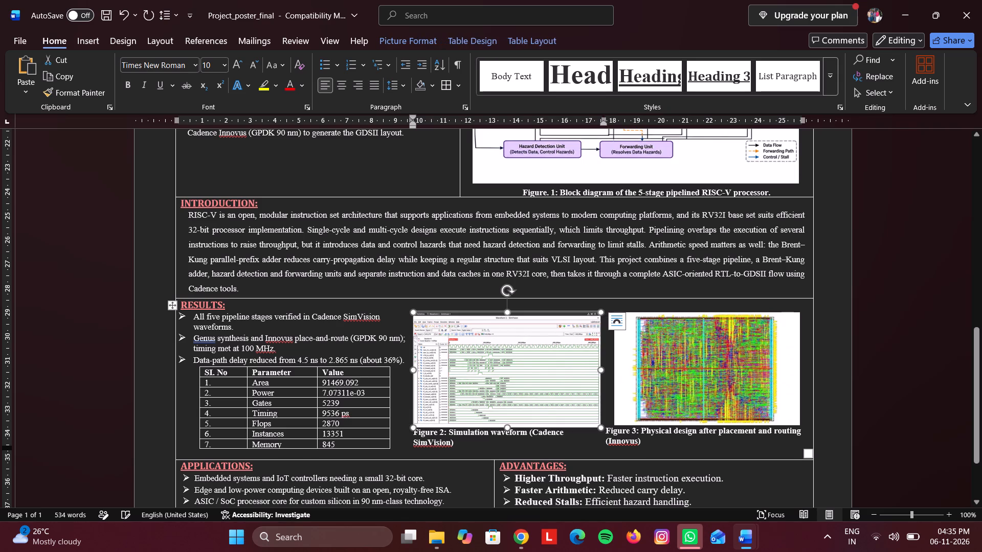
key(BackSpace)
key(ctrl+z)
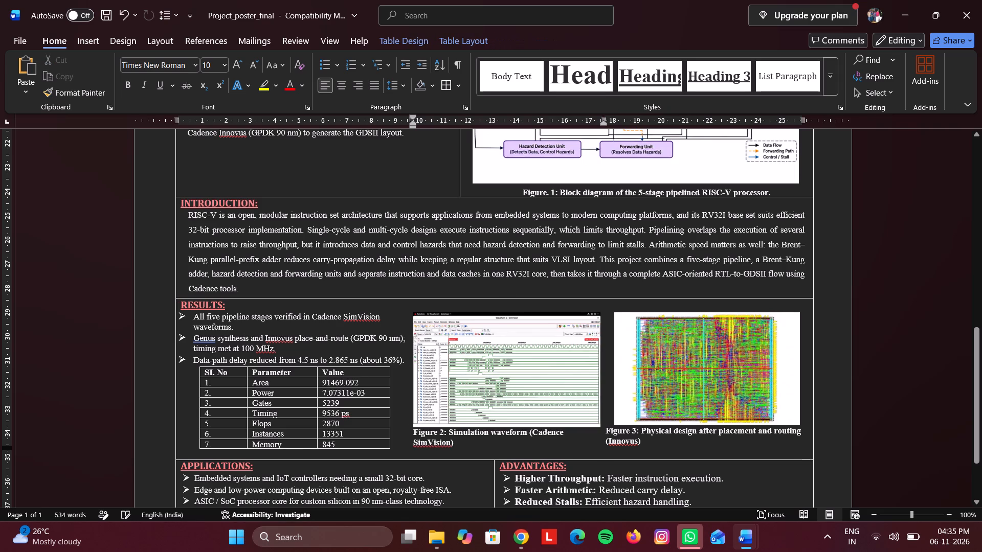
Apply all borders to the inner table that holds the RESULTS bullets and the two figures.
click(172, 306)
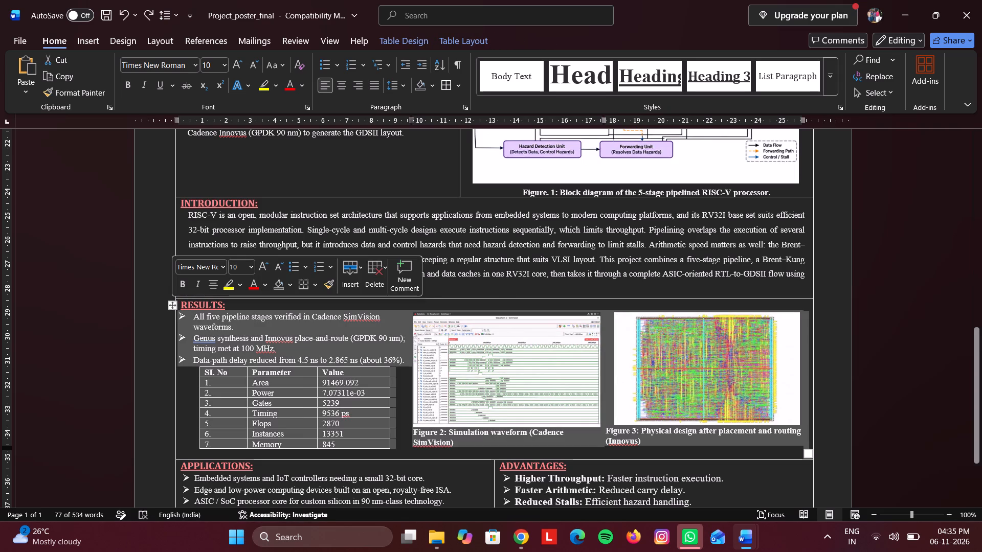
click(441, 84)
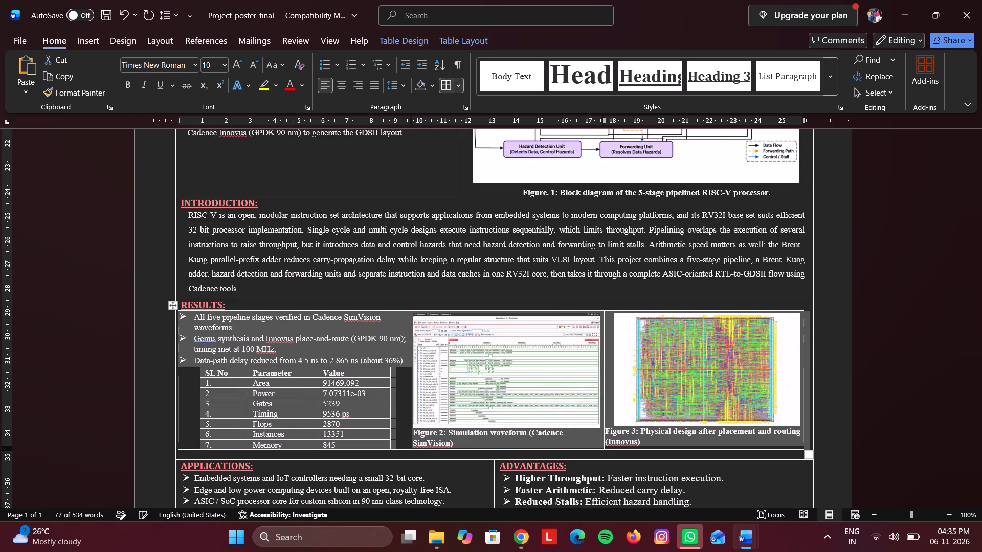
click(512, 352)
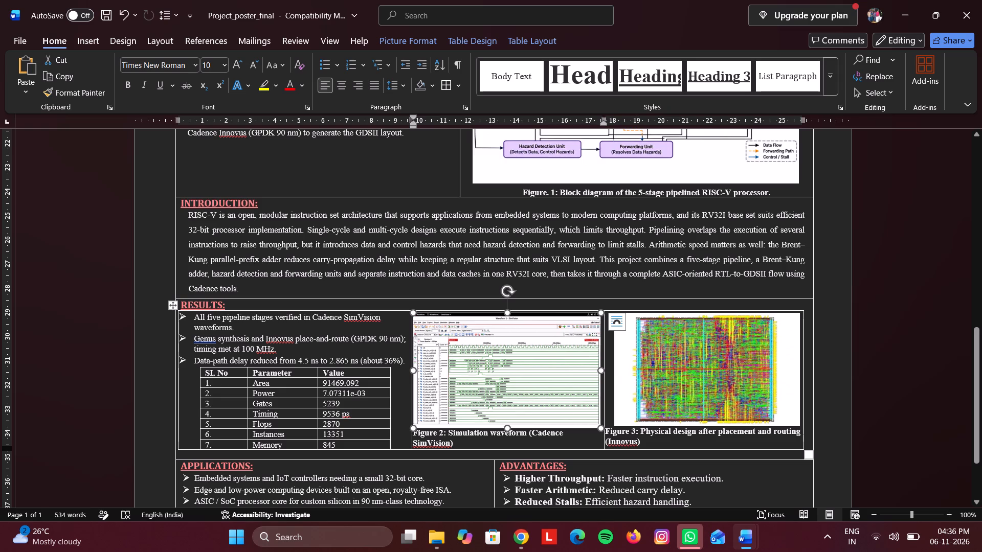
Extend the outer edge of the Figure 3 column by about 0.5 cm to reach the poster's frame.
click(804, 370)
drag(804, 370, 810, 369)
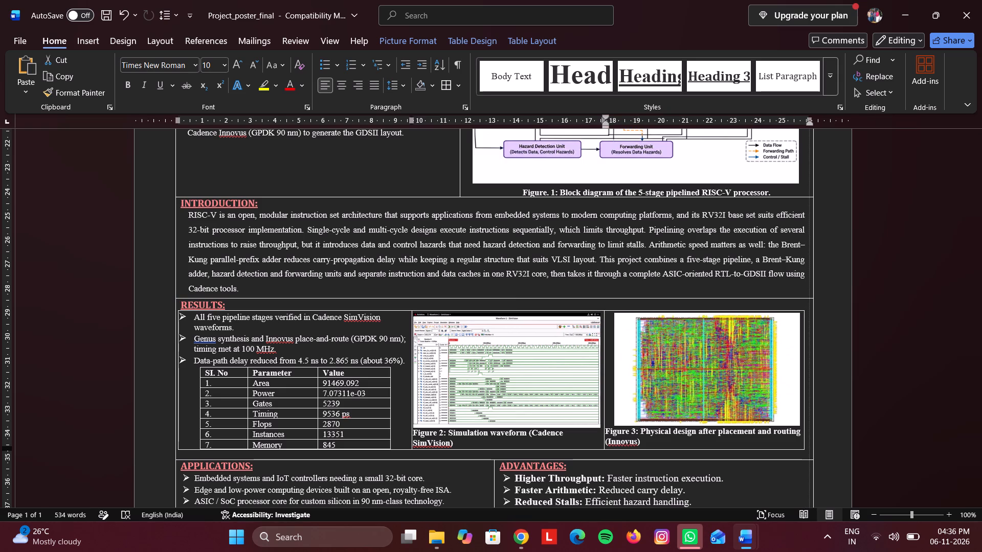
drag(810, 369, 815, 369)
click(699, 373)
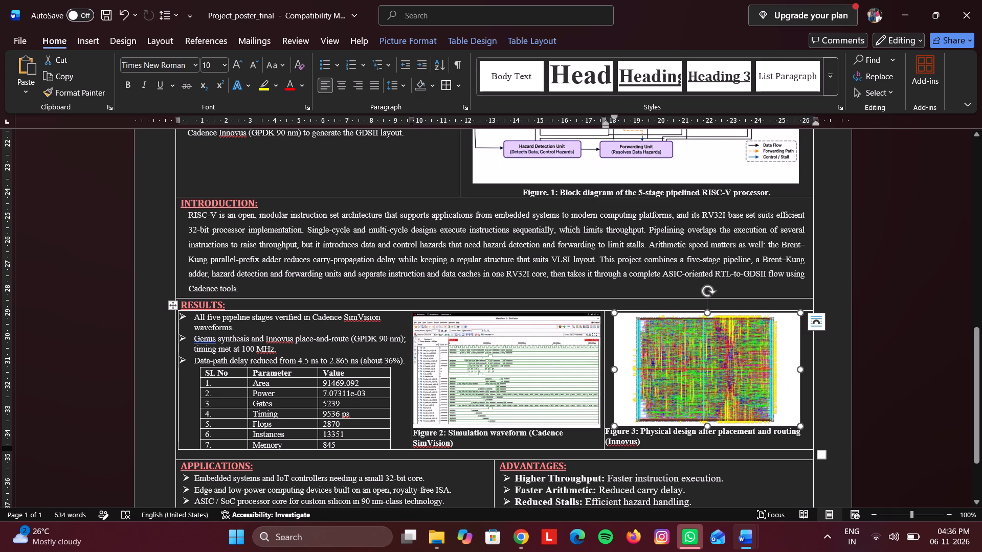
Widen the Figure 2 column by moving its two side borders outward about 0.25 cm each.
drag(604, 383, 611, 383)
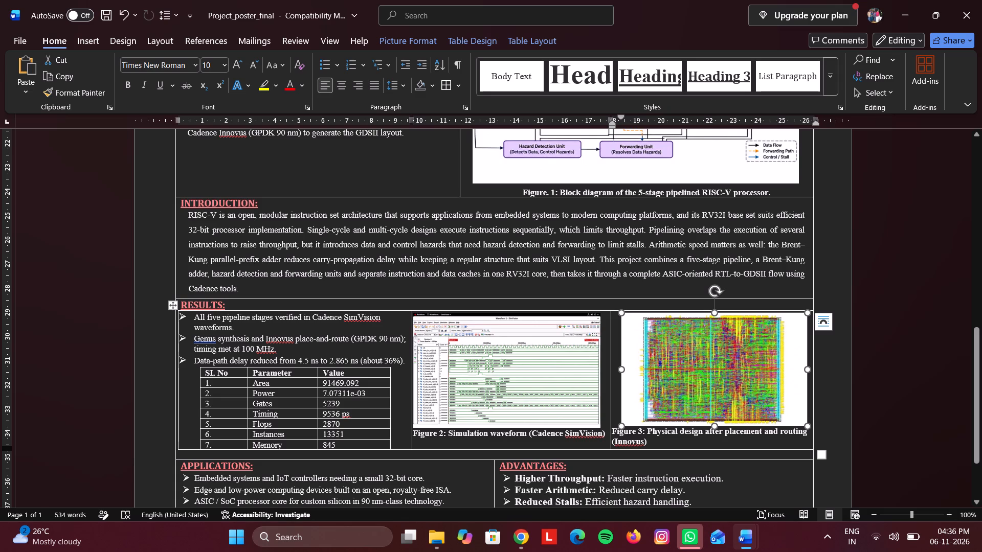
drag(411, 367, 409, 367)
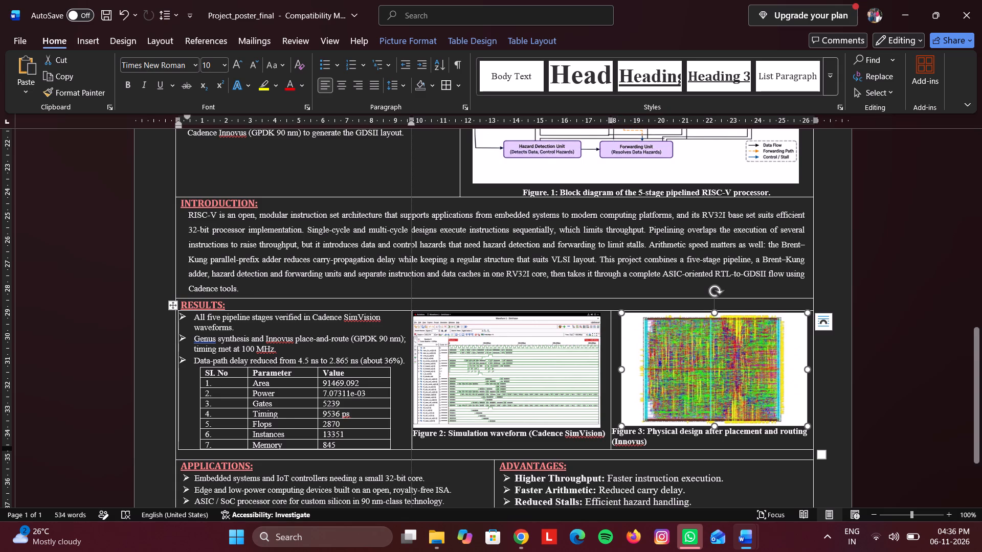
drag(409, 367, 406, 367)
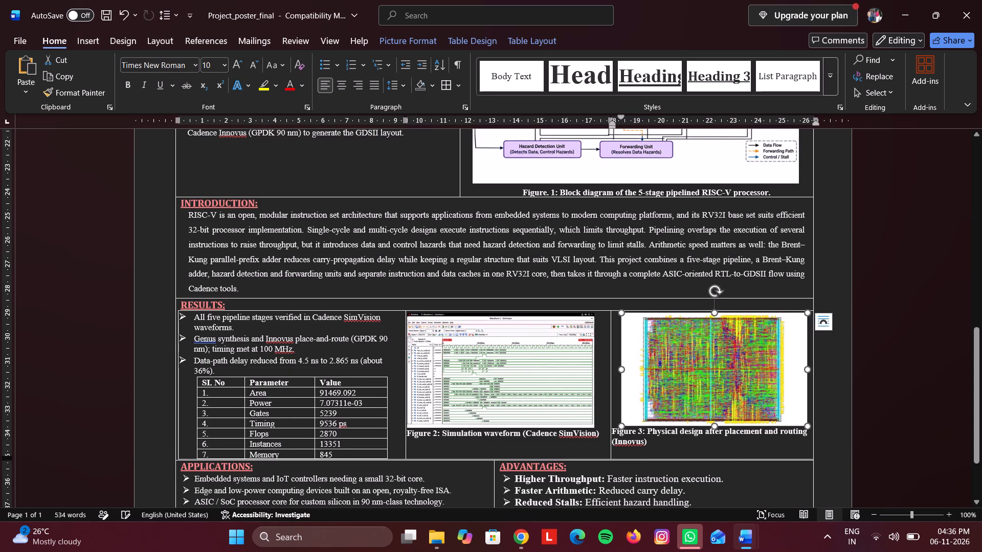
Centre-align the Figure 2 simulation waveform picture and its caption in their cell.
click(478, 430)
click(341, 82)
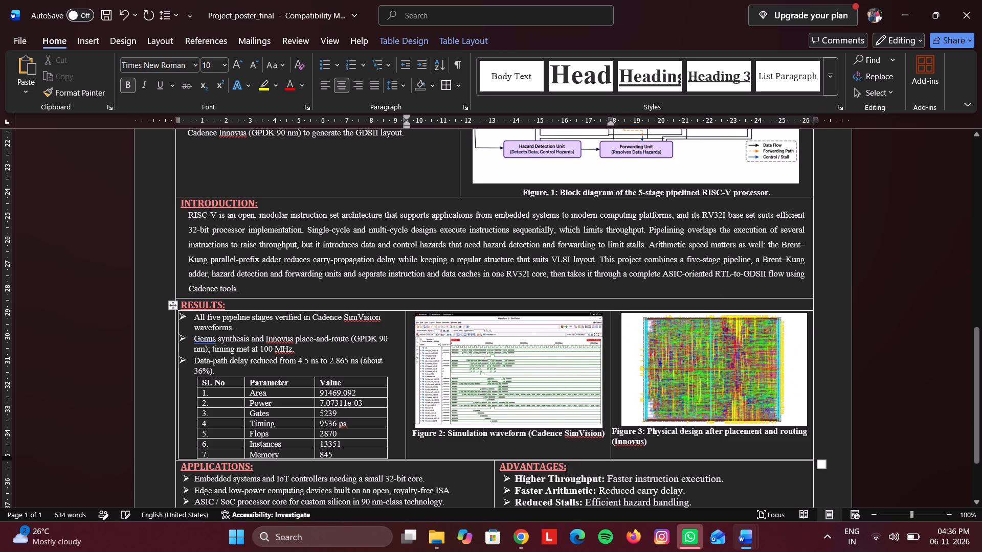
Move the border between the RESULTS bullets and the Figure 2 column about 0.25 cm toward Figure 2, widening the bullets column.
drag(406, 367, 409, 366)
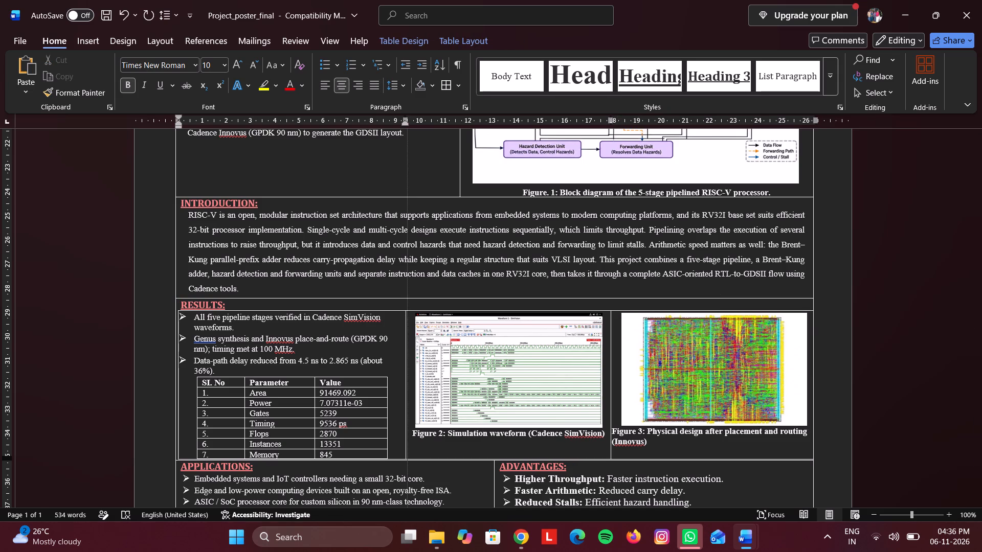
drag(409, 366, 410, 366)
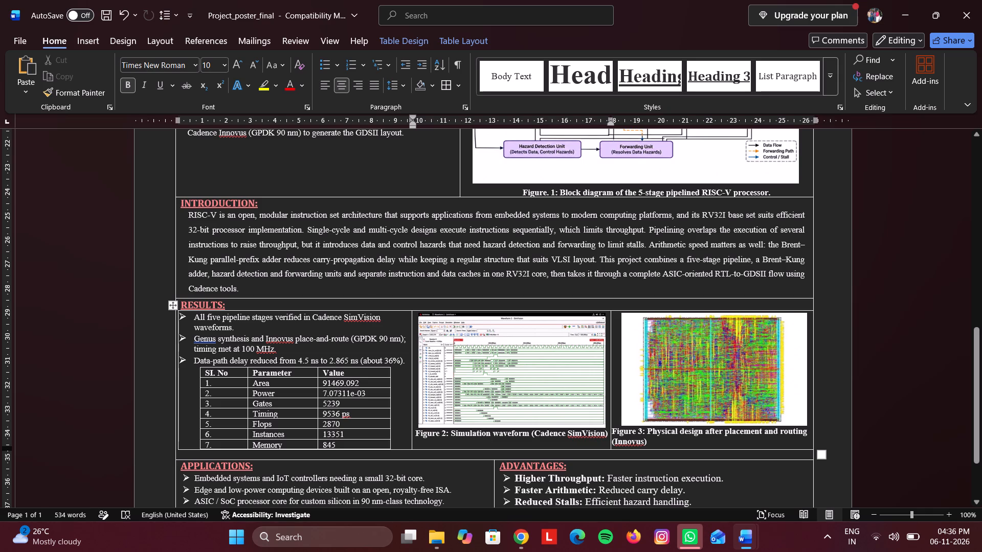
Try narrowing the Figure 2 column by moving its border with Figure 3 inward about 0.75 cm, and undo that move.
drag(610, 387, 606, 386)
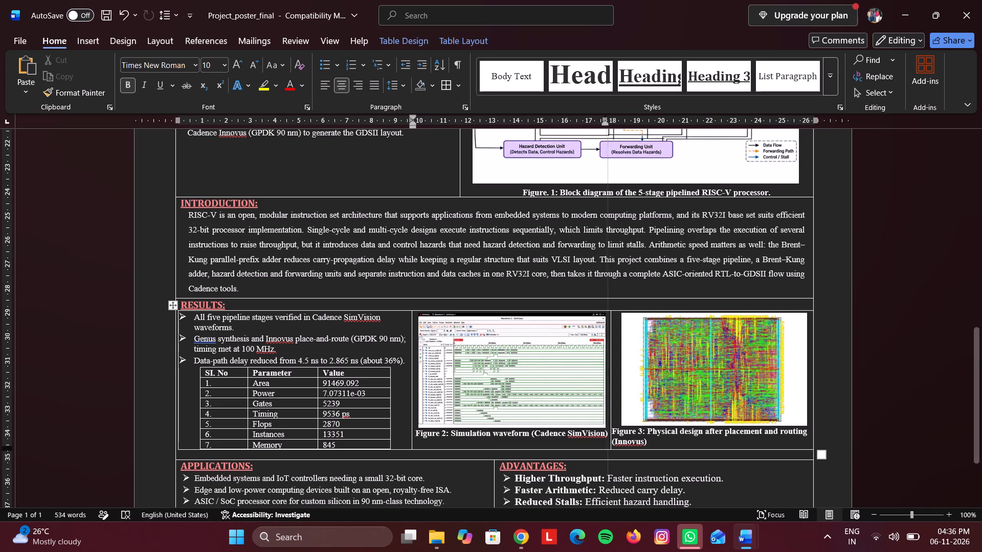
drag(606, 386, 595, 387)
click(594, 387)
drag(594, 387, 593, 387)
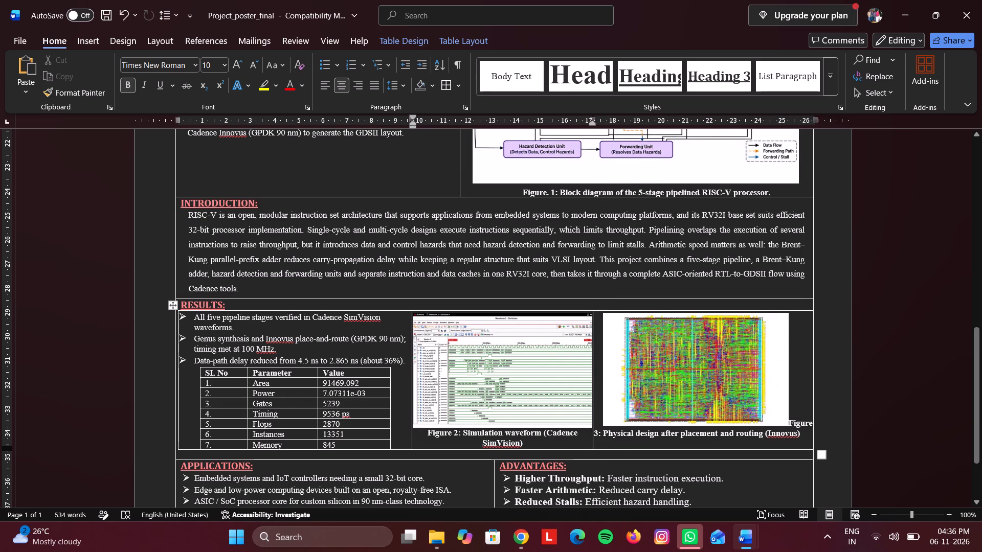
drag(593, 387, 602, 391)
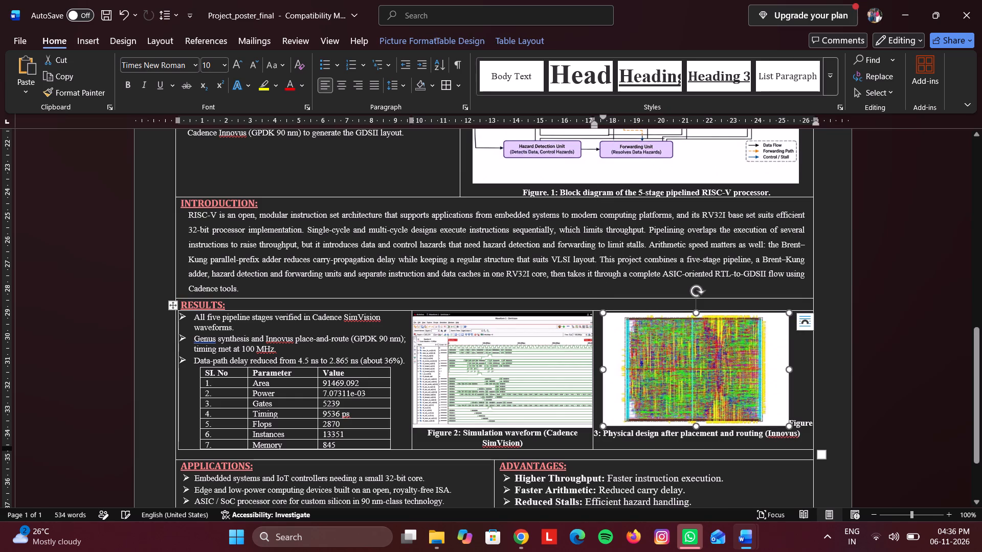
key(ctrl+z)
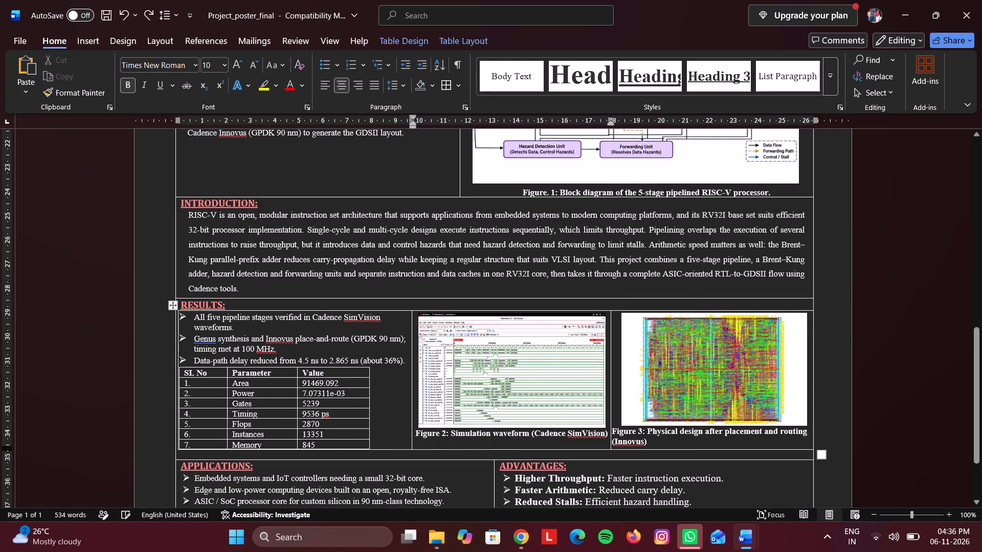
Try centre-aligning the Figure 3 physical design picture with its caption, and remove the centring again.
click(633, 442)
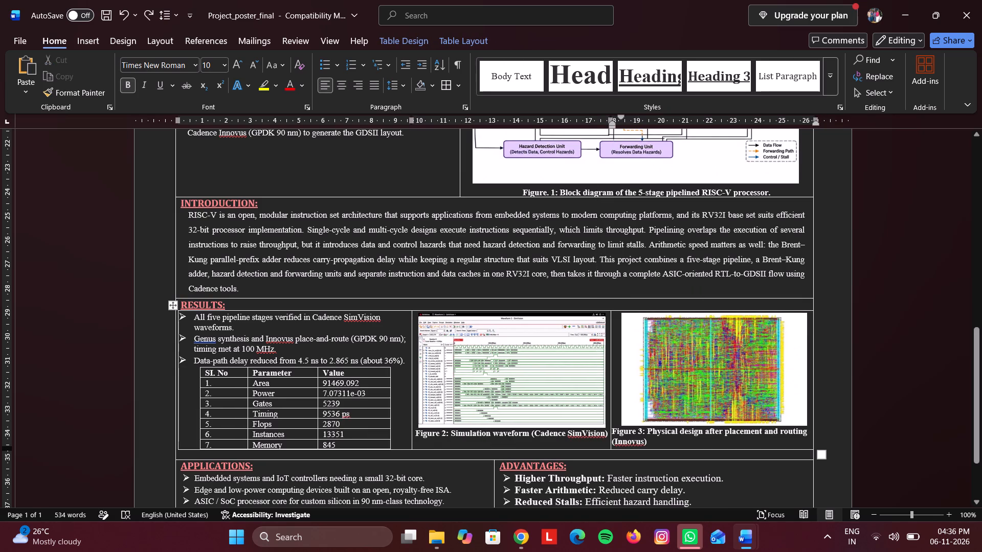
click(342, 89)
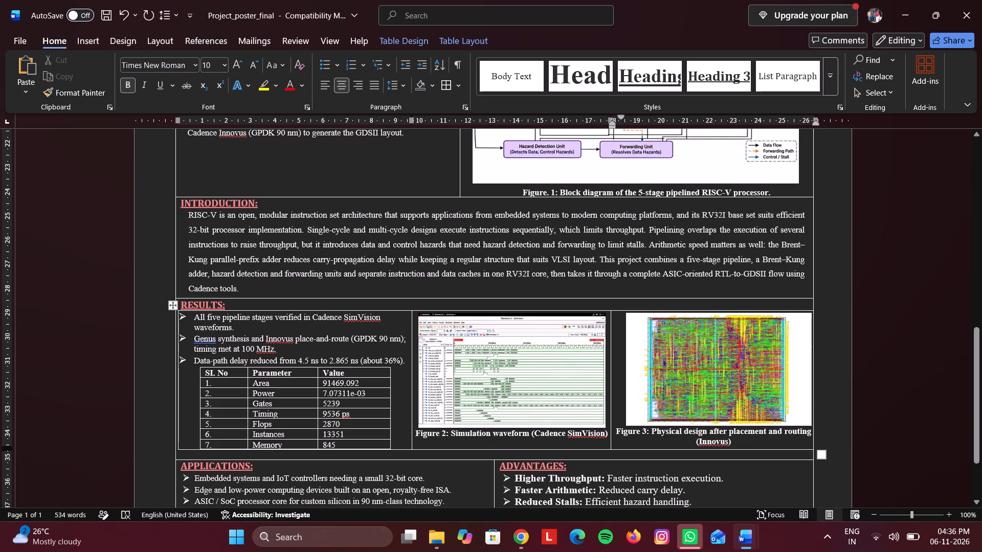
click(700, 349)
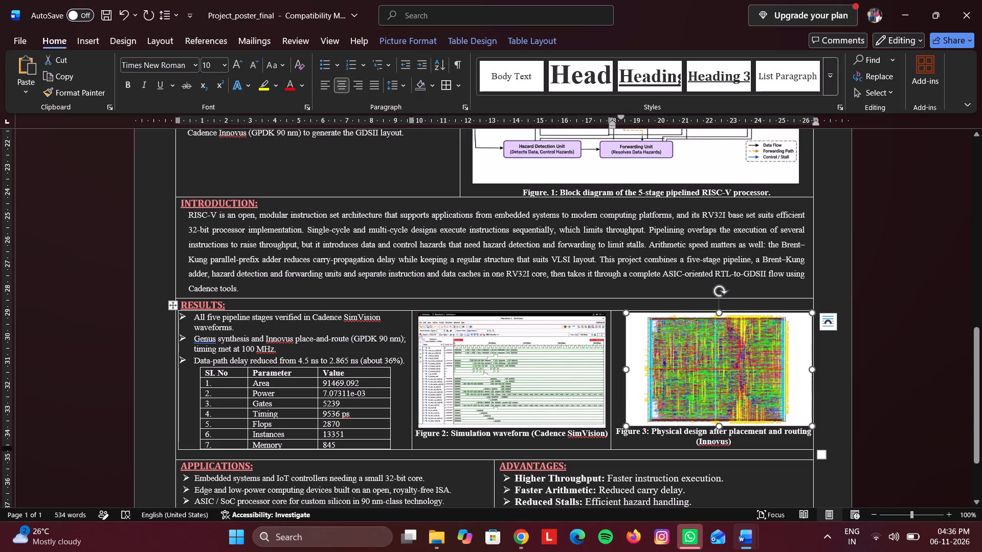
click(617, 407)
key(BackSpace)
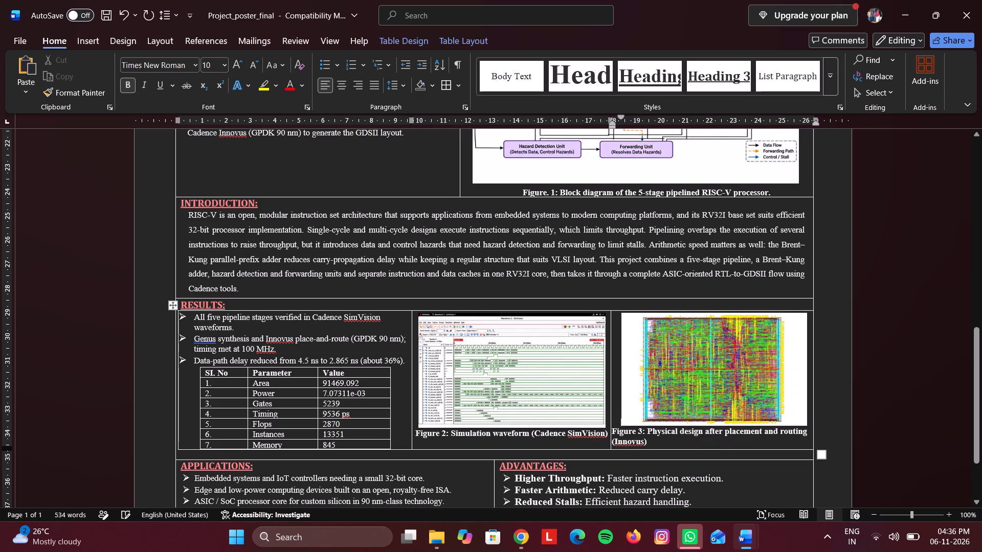
Replace the first-line indent before the Figure 3 picture with three spaces.
key(BackSpace)
key(space)
key(space)
key(space)
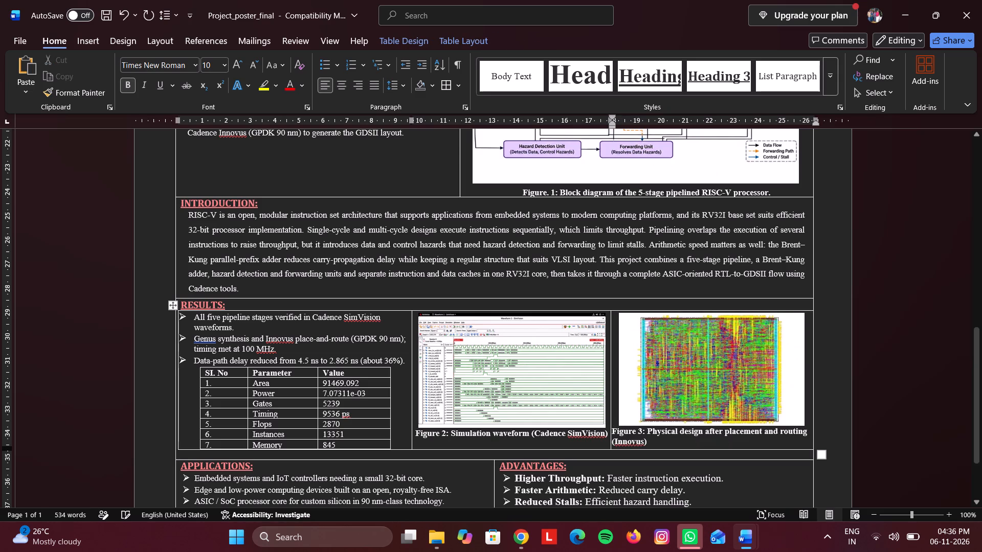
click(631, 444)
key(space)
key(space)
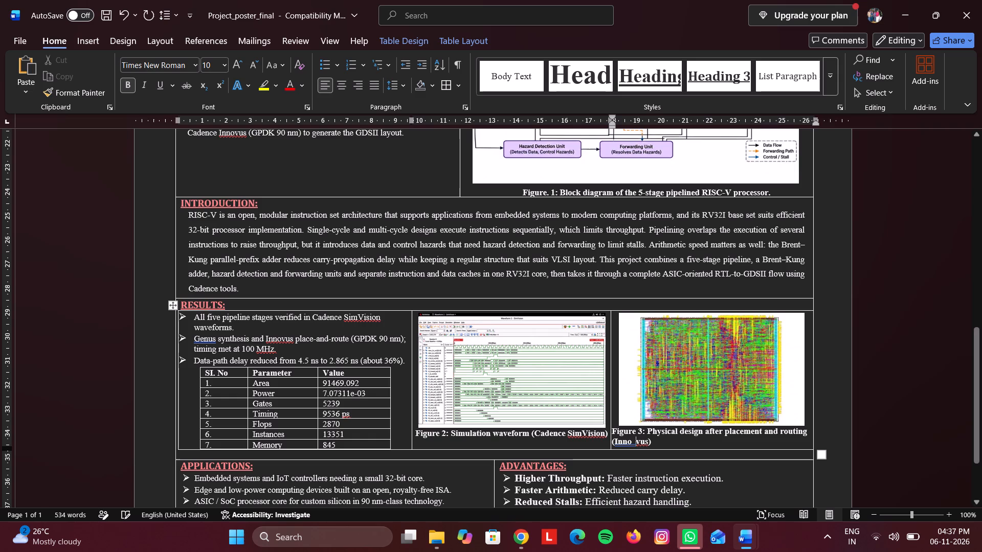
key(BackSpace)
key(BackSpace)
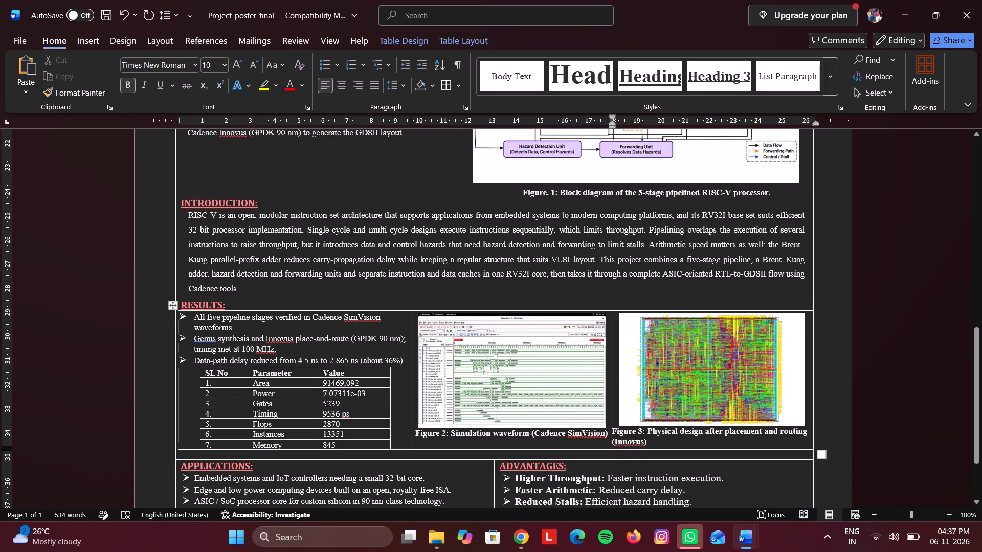
Break the Figure 3 caption before "(Innovus)" and indent that word with spaces so it sits centred under the caption's first line.
click(613, 443)
key(space)
key(space)
key(space)
key(space)
key(space)
key(space)
key(Return)
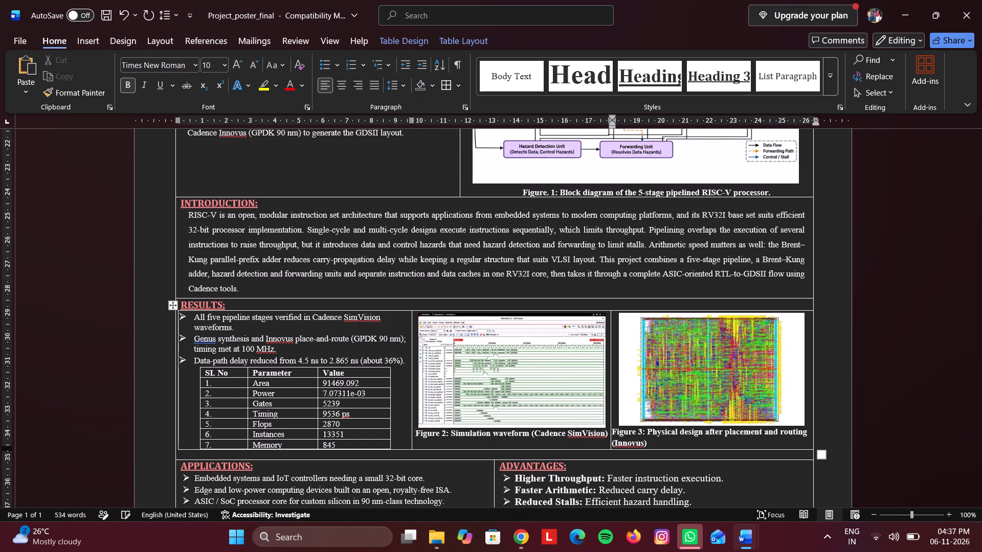
key(space)
key(space)
key(space)
key(space)
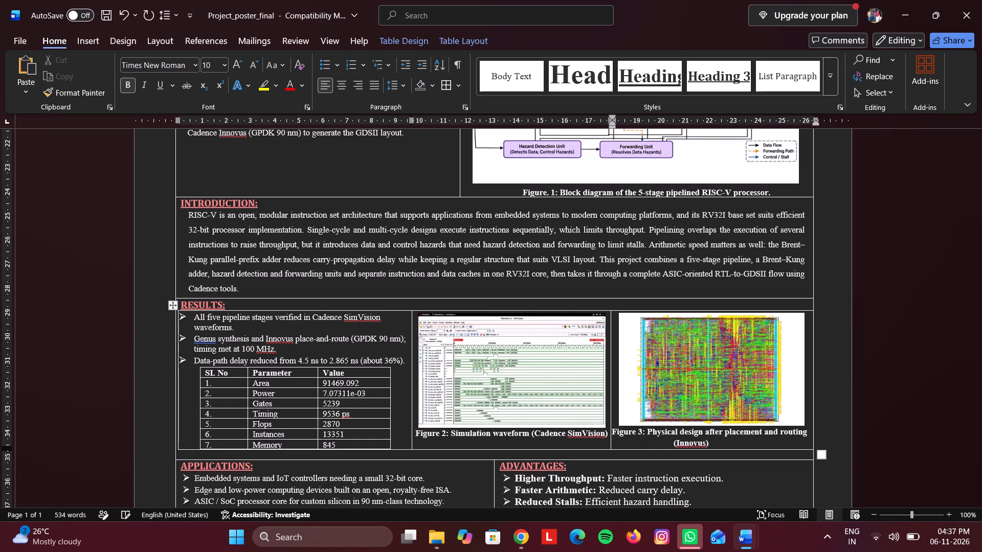
Remove the borders from the inner table that holds the RESULTS bullets and two figures, keeping the parameter table's borders.
scroll(690, 358, down, 2)
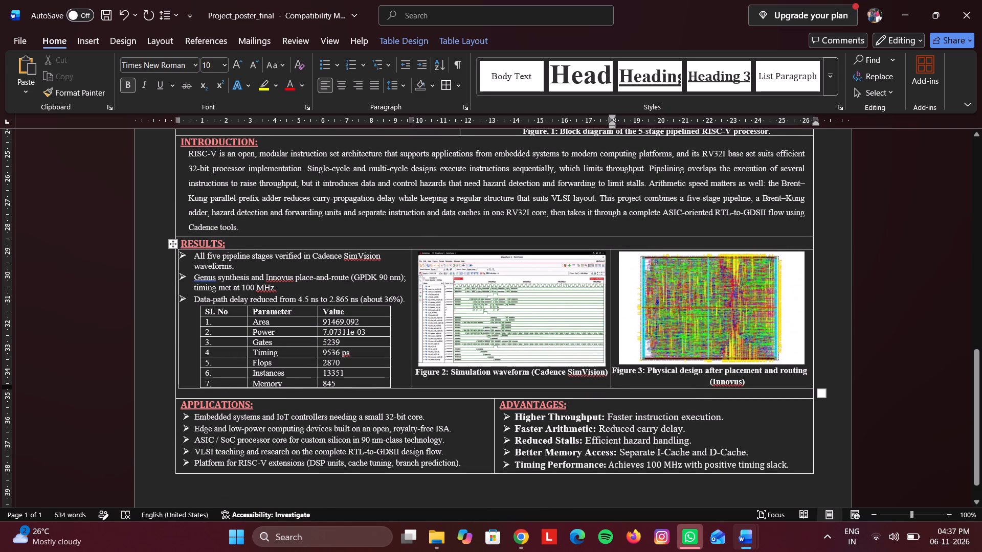
click(173, 246)
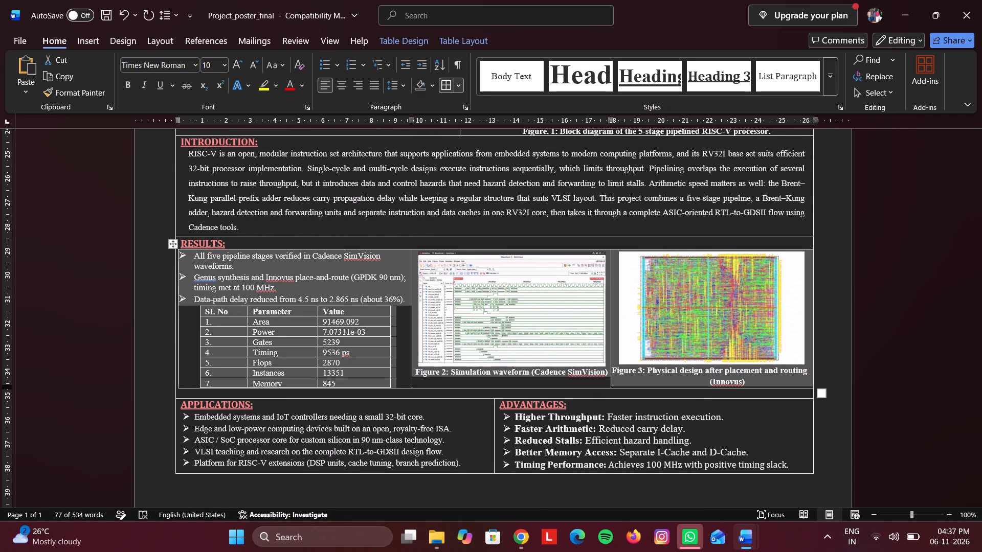
click(445, 88)
click(523, 397)
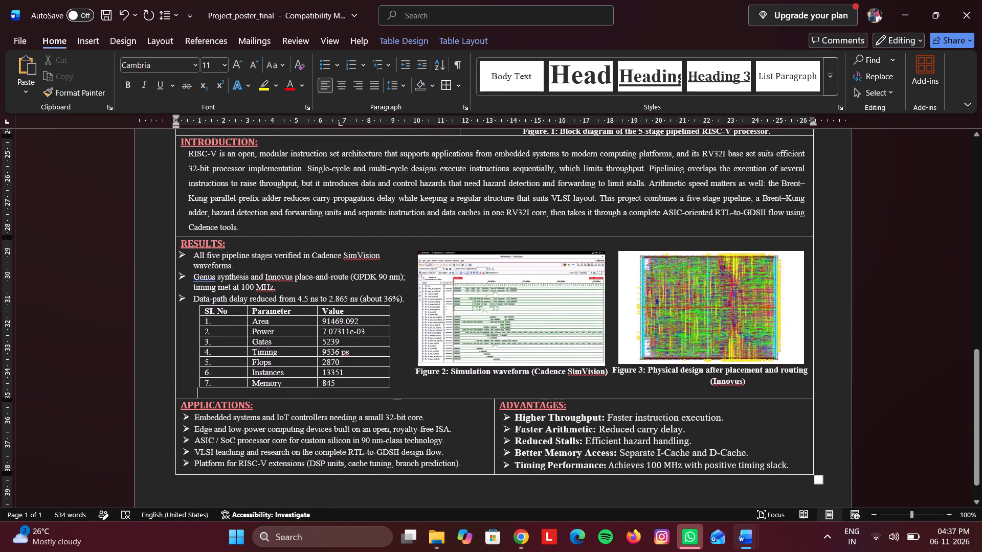
scroll(582, 419, down, 2)
scroll(582, 419, up, 3)
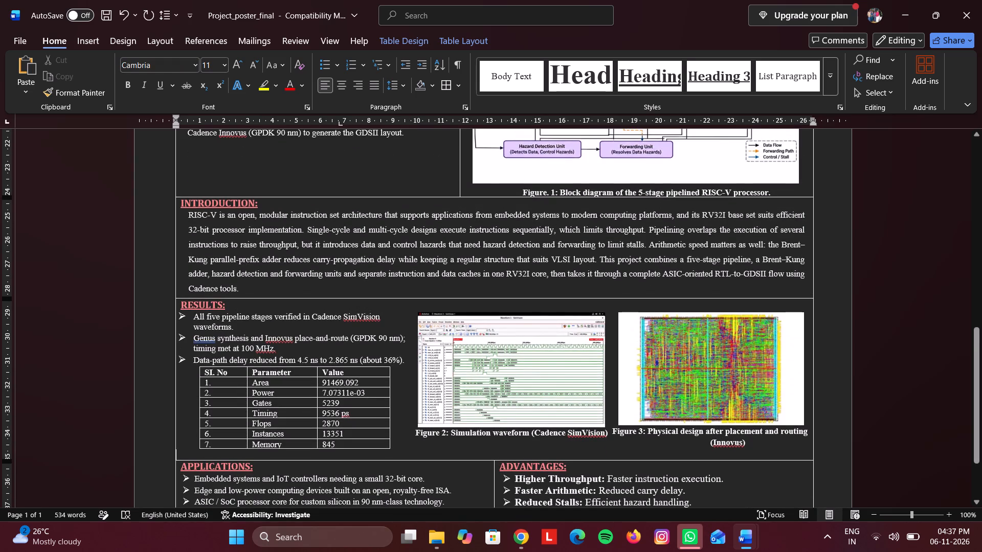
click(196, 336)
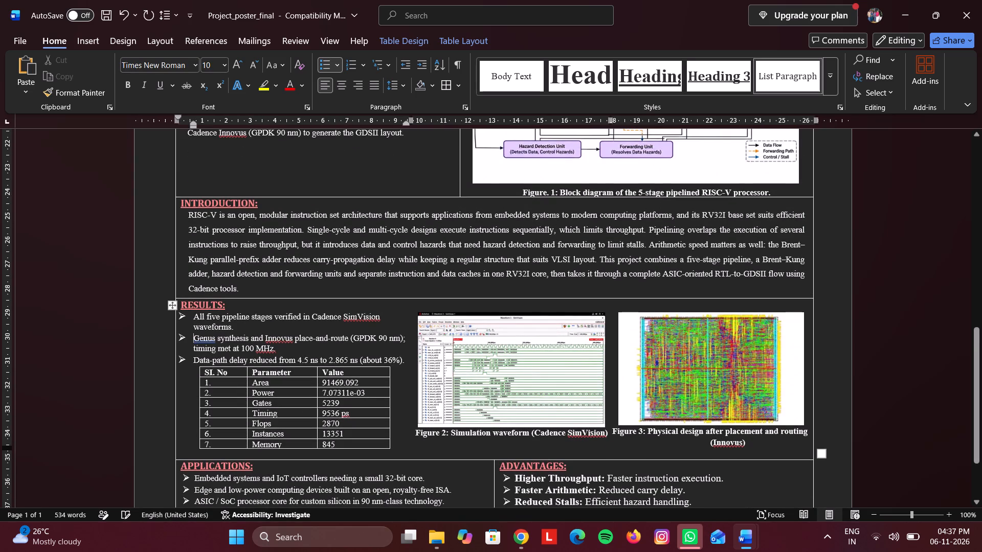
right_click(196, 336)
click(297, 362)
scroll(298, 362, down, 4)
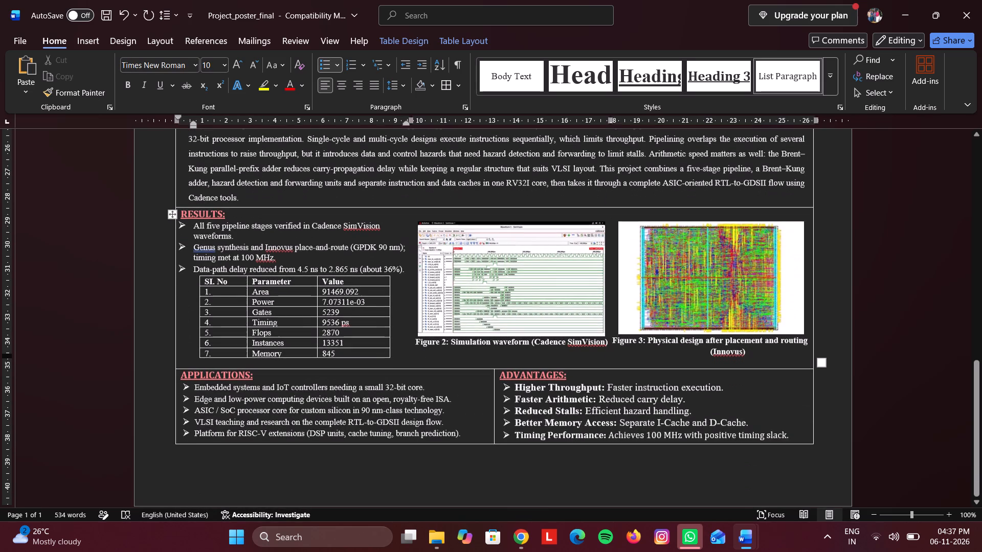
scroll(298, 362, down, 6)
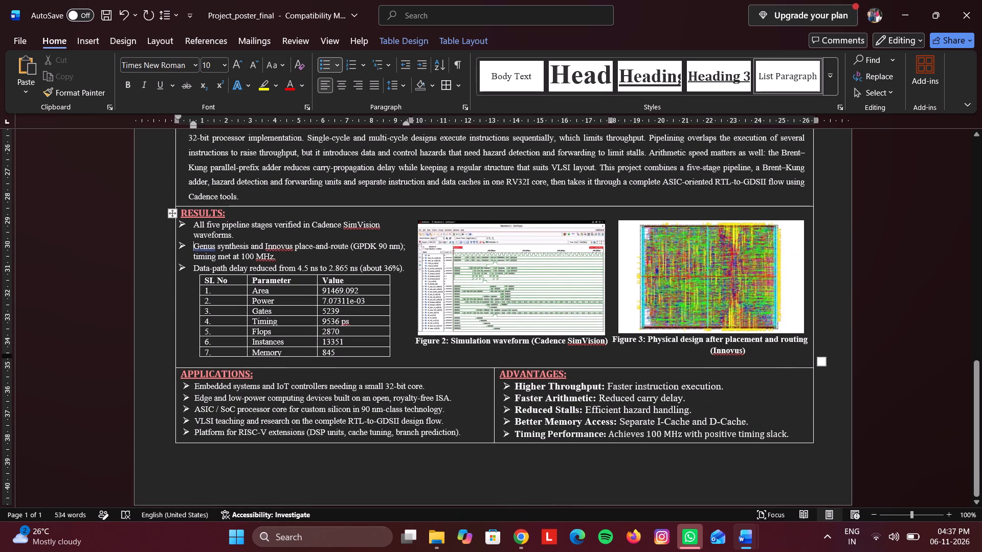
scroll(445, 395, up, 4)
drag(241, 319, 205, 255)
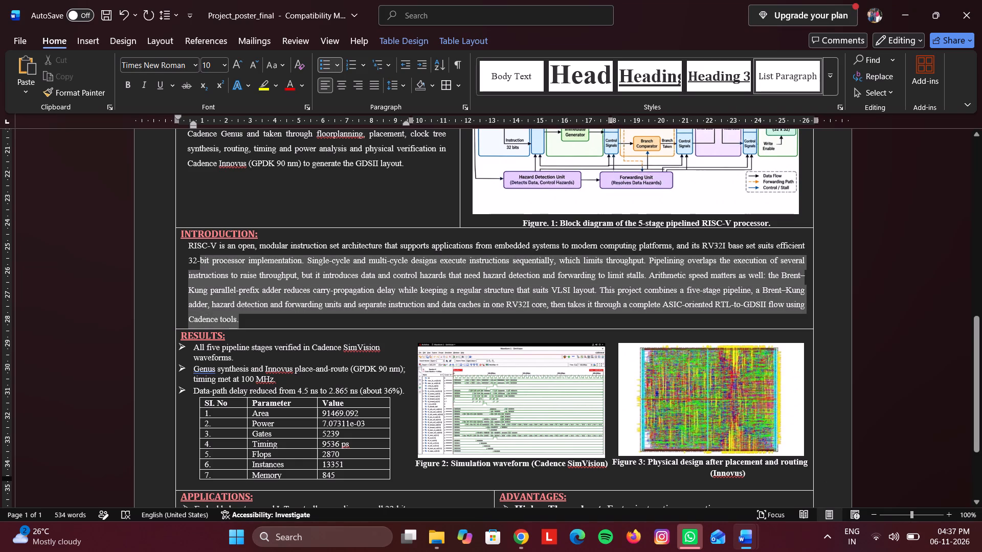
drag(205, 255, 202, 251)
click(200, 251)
Increase the font size of the whole ABSTRACT paragraph to 11 pt.
scroll(319, 241, up, 4)
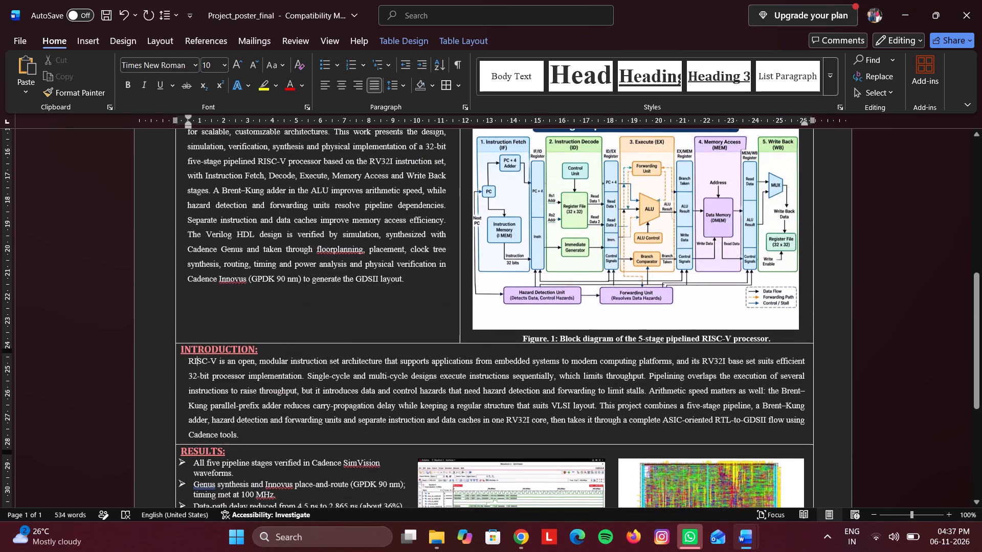
scroll(319, 241, up, 3)
drag(411, 382, 271, 274)
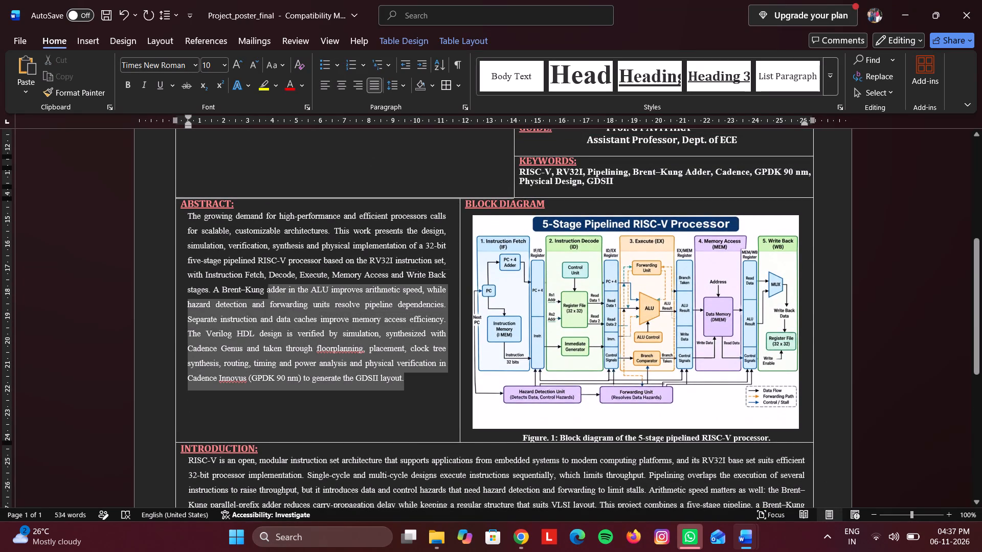
drag(271, 274, 191, 220)
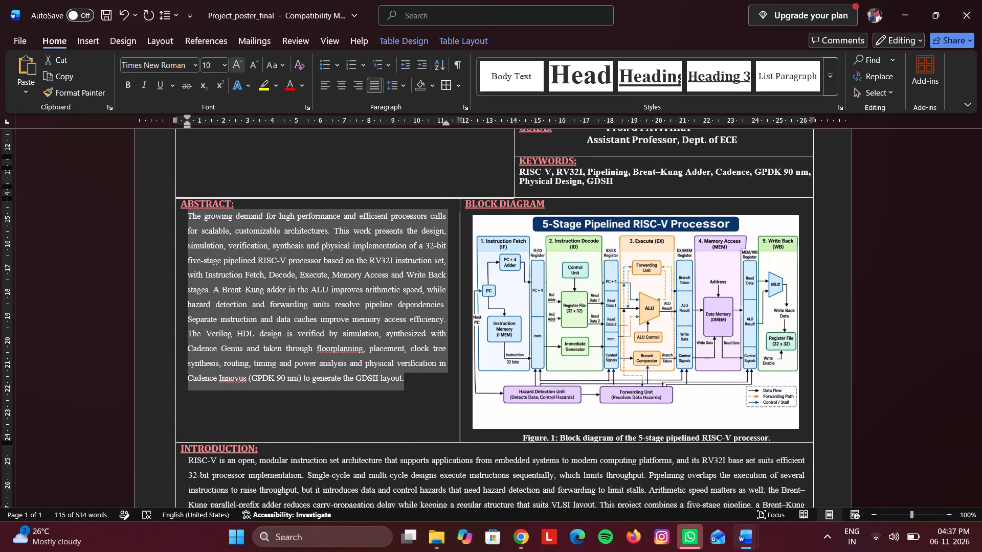
click(232, 64)
Increase the font size of the whole INTRODUCTION paragraph to 11 pt.
scroll(294, 253, down, 5)
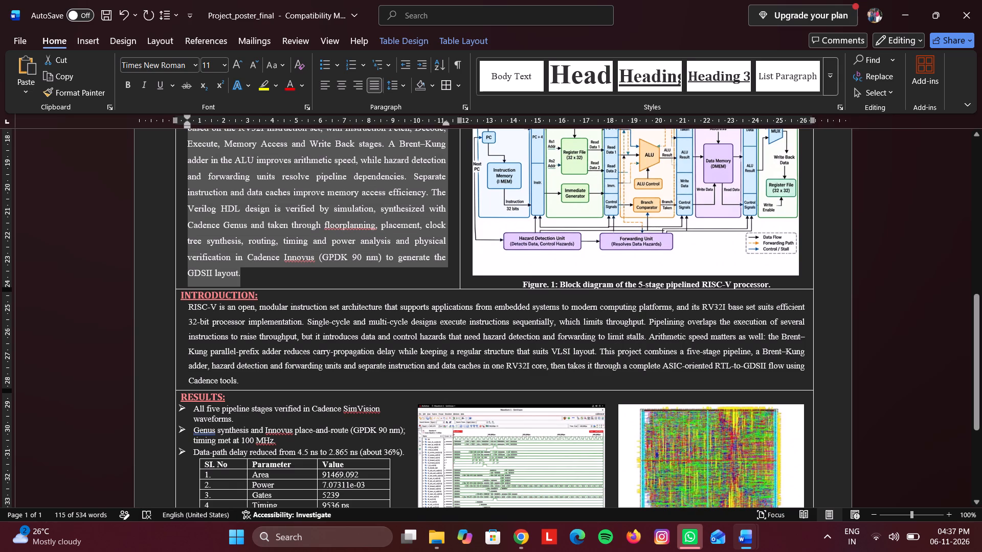
drag(247, 383, 188, 311)
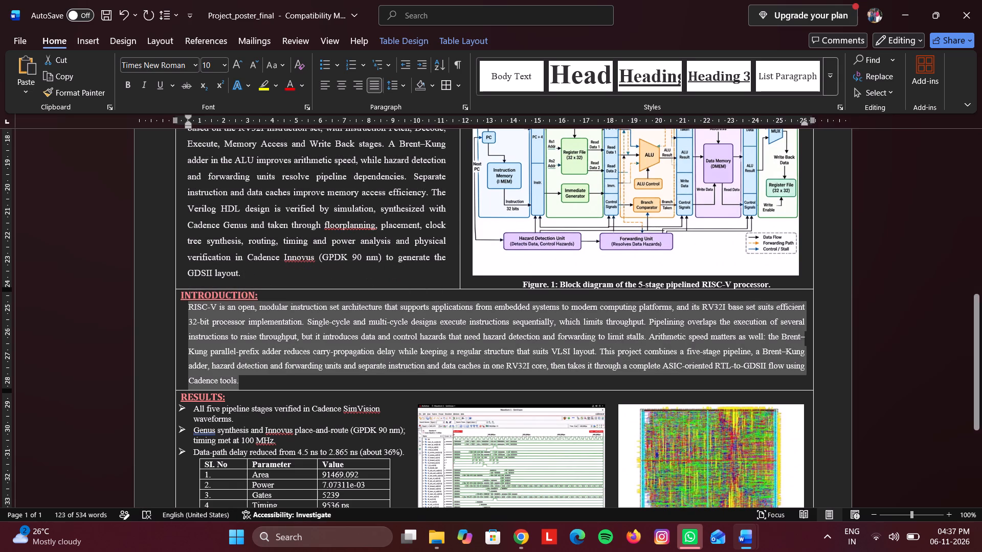
click(238, 67)
Increase all text in the inner RESULTS table, including the bullets, parameter table and figure captions, to 11 pt.
scroll(315, 432, down, 15)
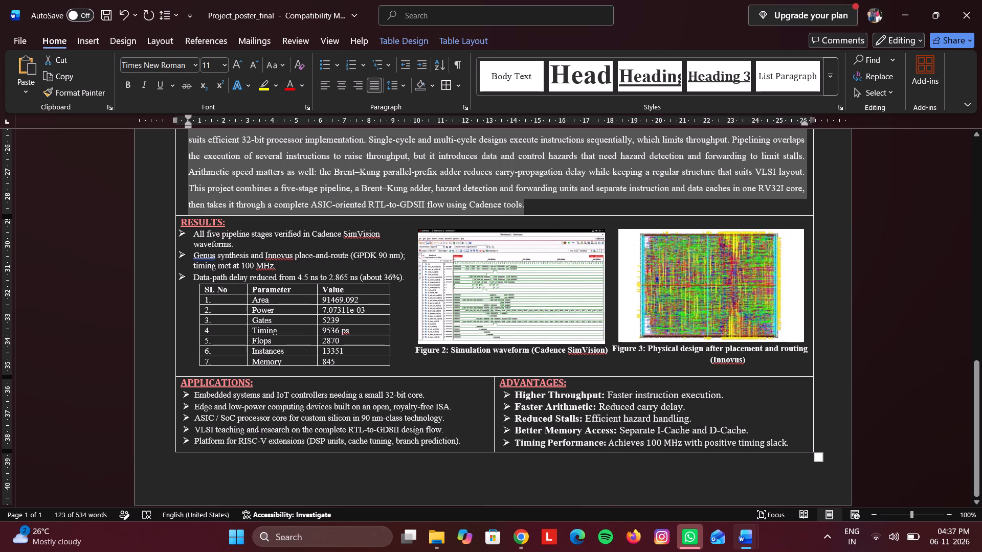
click(308, 272)
click(170, 221)
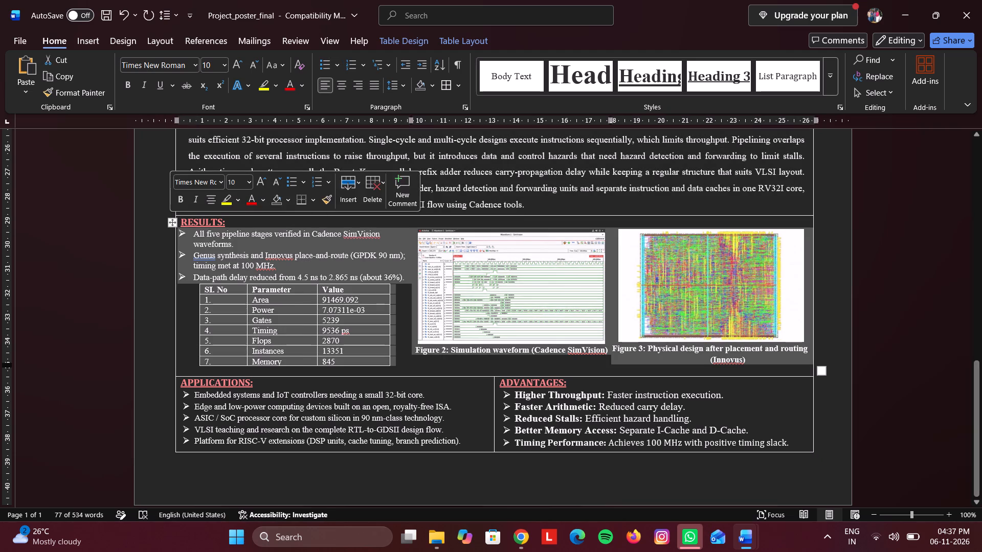
click(237, 64)
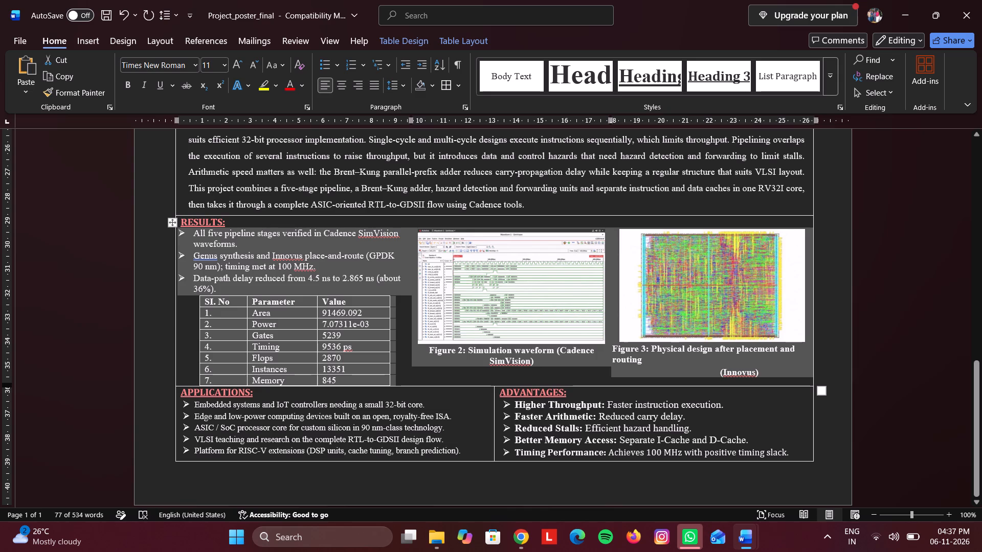
Increase the font size of all five APPLICATIONS bullets to 11 pt.
click(415, 447)
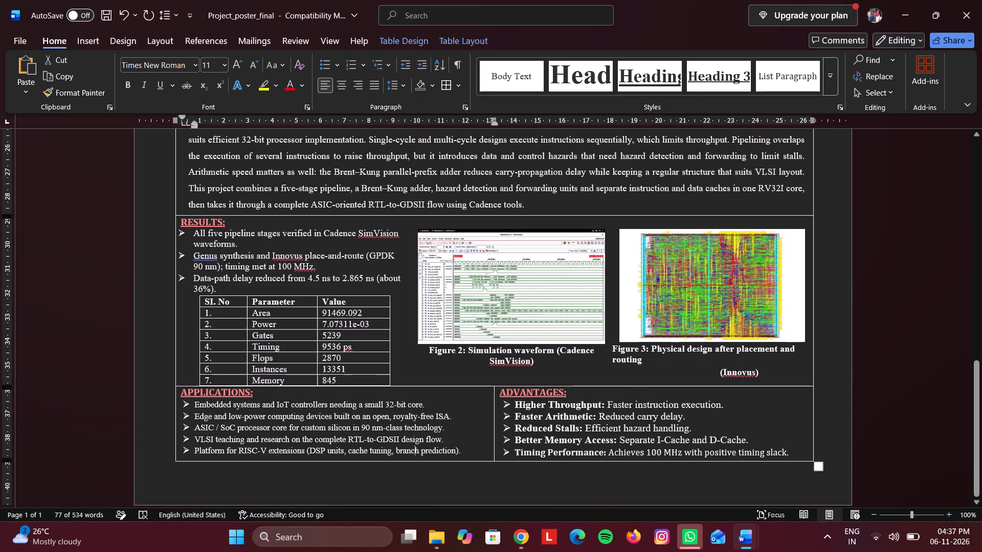
drag(794, 451, 487, 400)
drag(468, 400, 432, 400)
drag(421, 401, 367, 402)
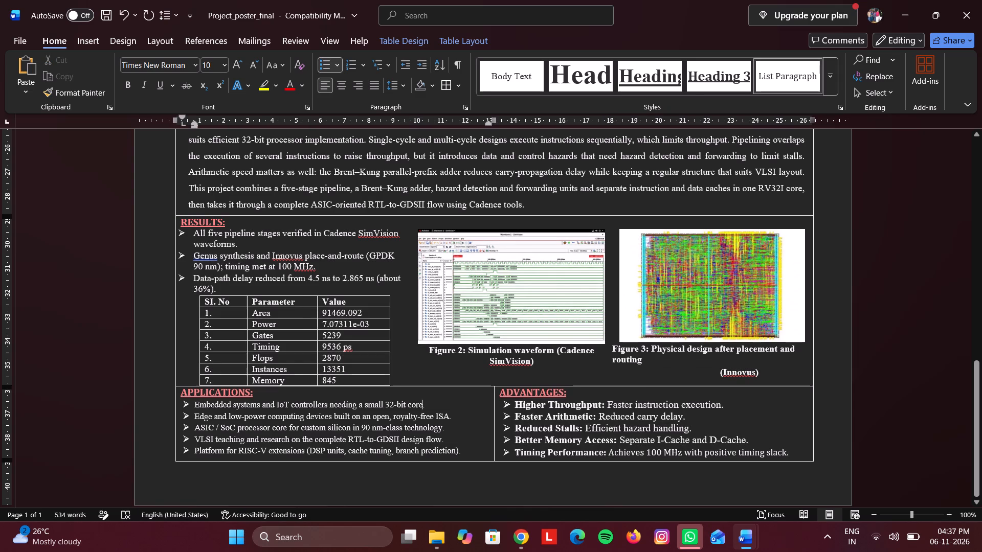
drag(367, 402, 303, 403)
click(206, 410)
drag(466, 450, 457, 444)
drag(457, 444, 418, 434)
drag(412, 432, 232, 407)
click(315, 457)
drag(472, 456, 206, 411)
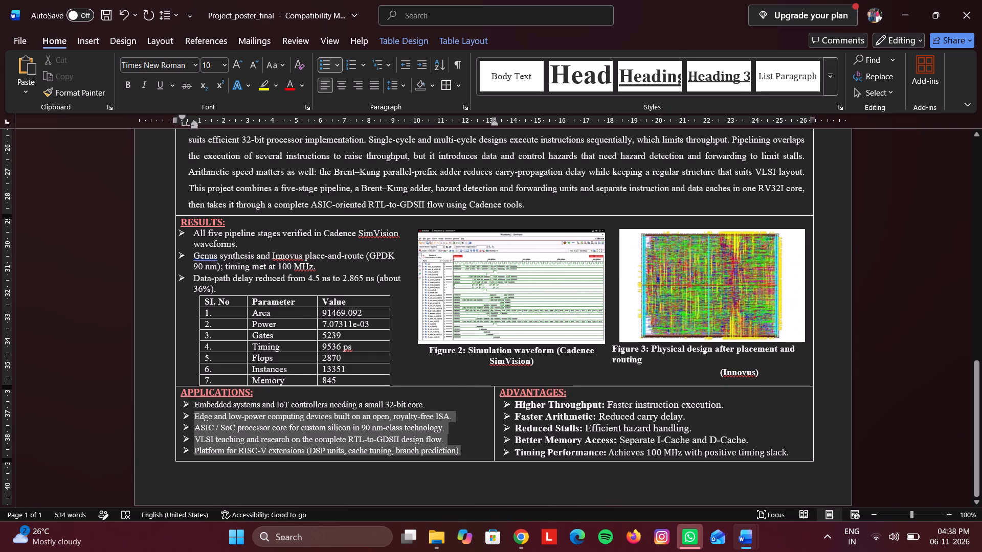
drag(206, 411, 198, 409)
click(288, 368)
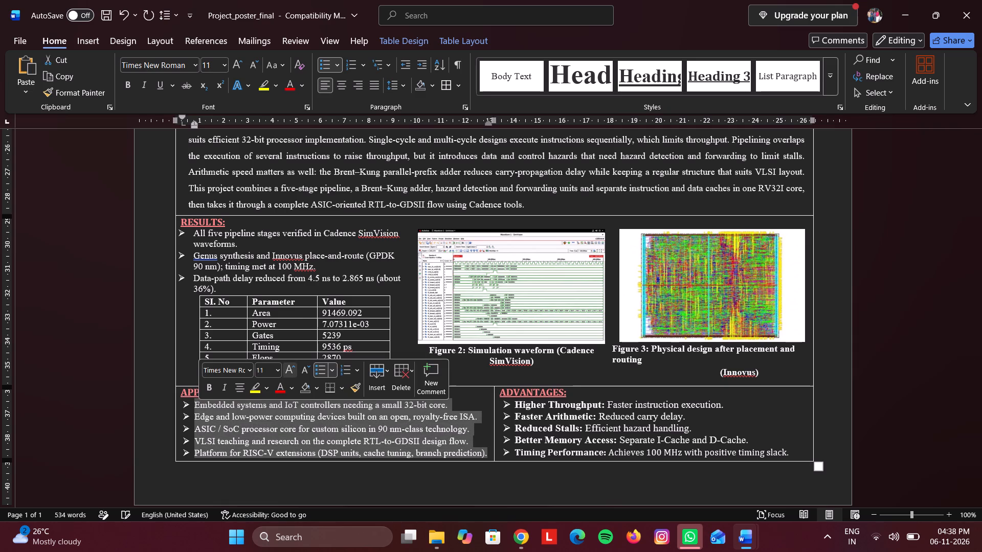
Set all five ADVANTAGES bullets to Times New Roman at 11 pt.
click(509, 439)
drag(802, 453, 769, 444)
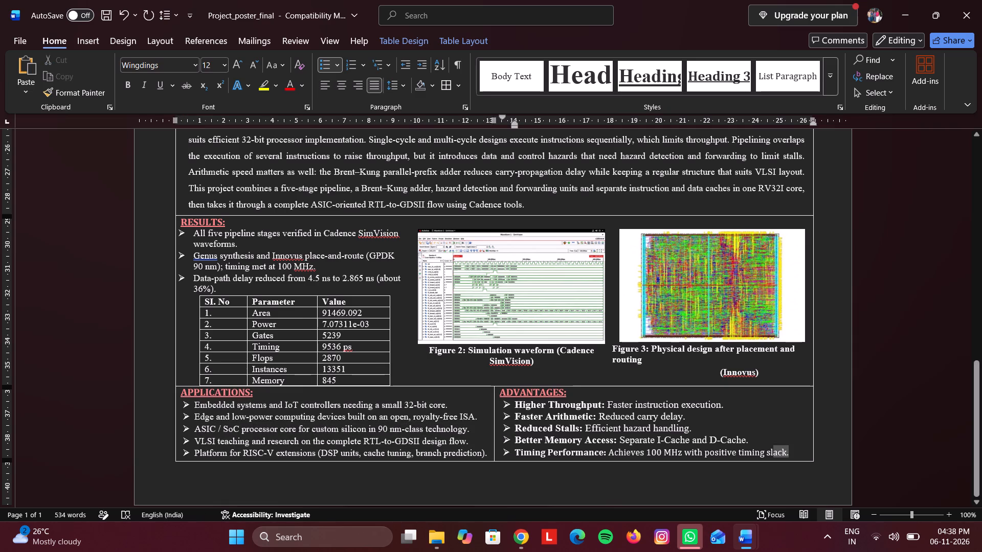
drag(769, 444, 521, 406)
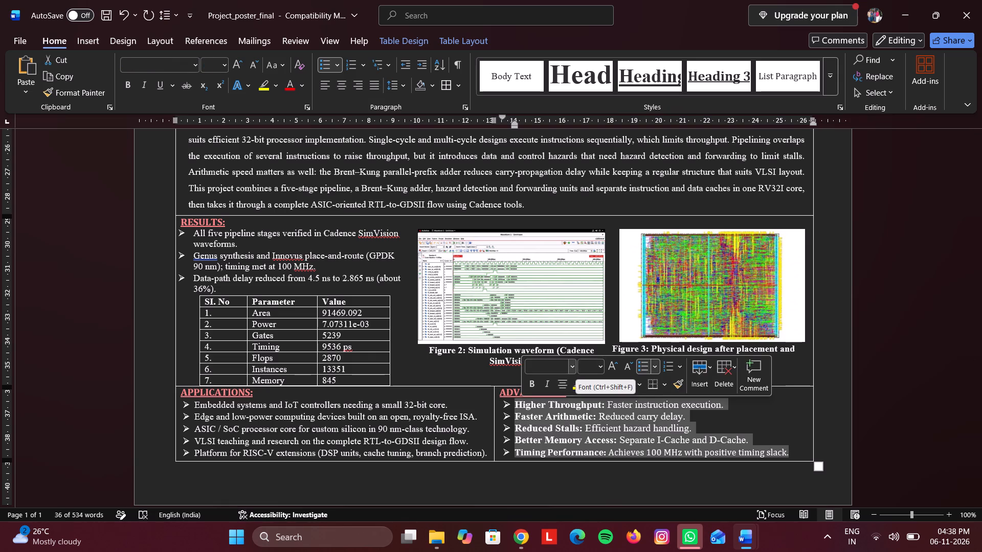
click(571, 367)
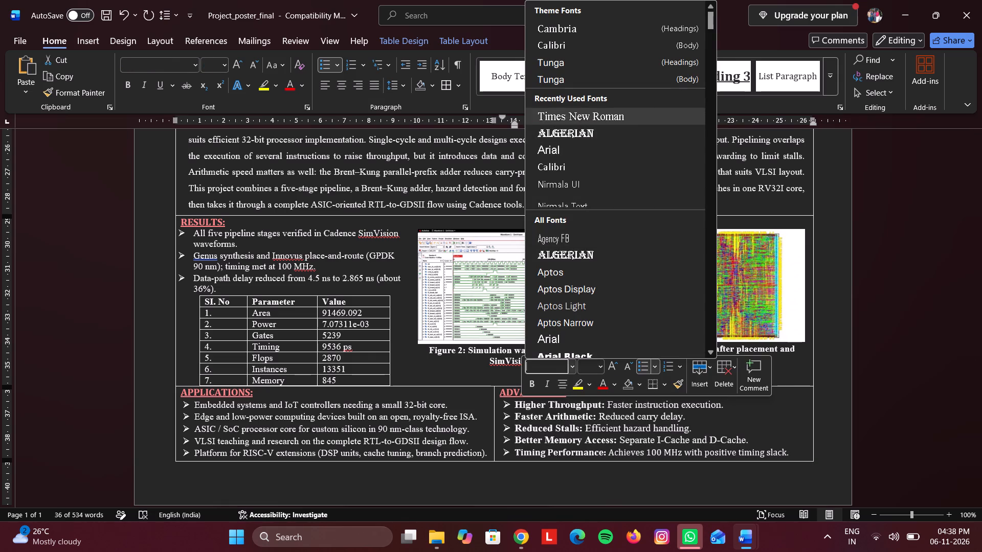
click(588, 118)
click(598, 367)
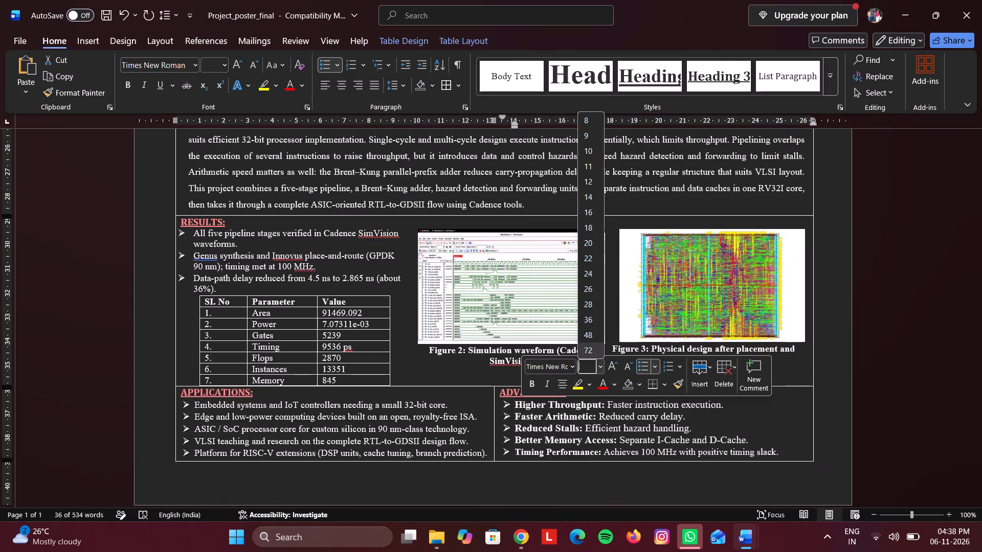
click(583, 171)
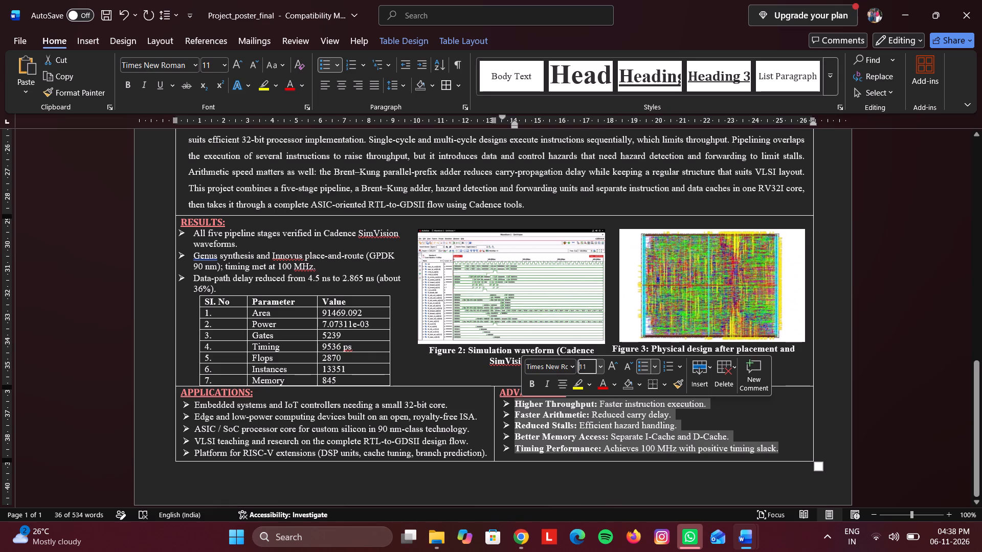
click(755, 429)
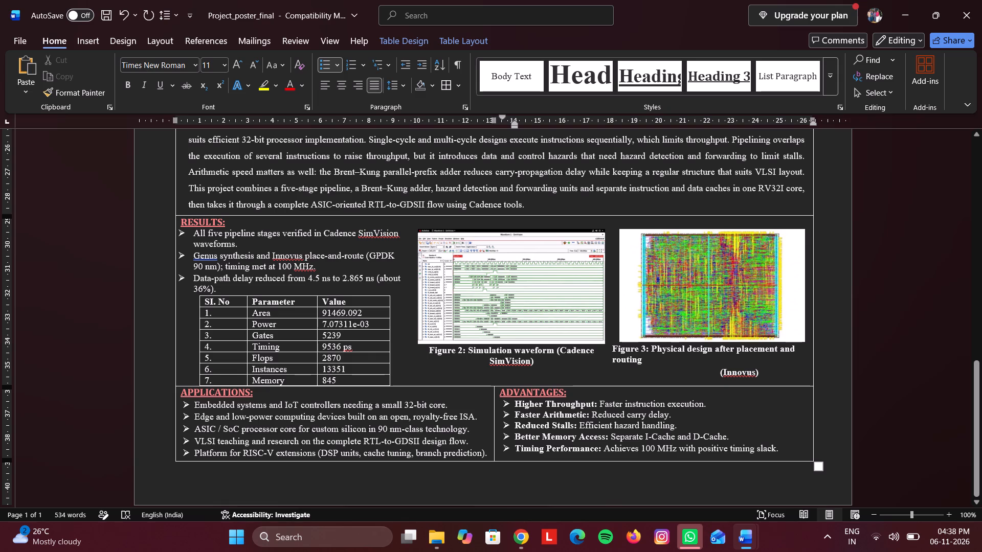
Raise the outer table's bottom border slightly to tighten the APPLICATIONS and ADVANTAGES row around its text.
click(524, 458)
drag(528, 461, 529, 455)
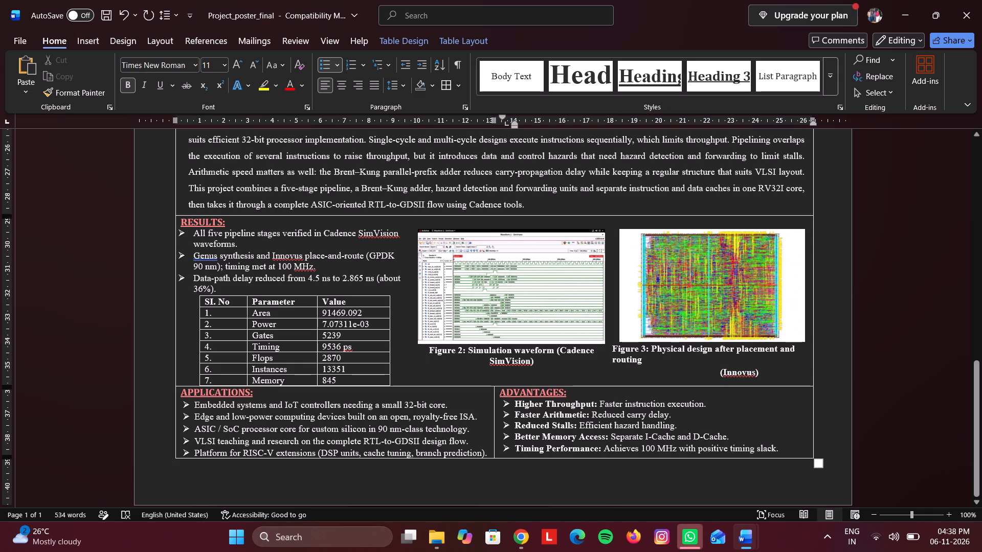
drag(529, 458, 531, 451)
double_click(531, 450)
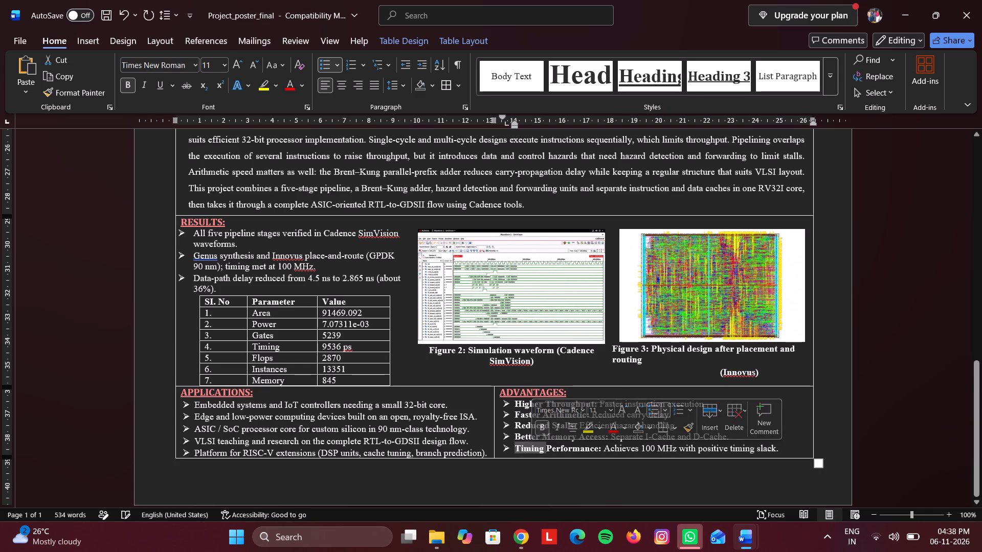
click(537, 462)
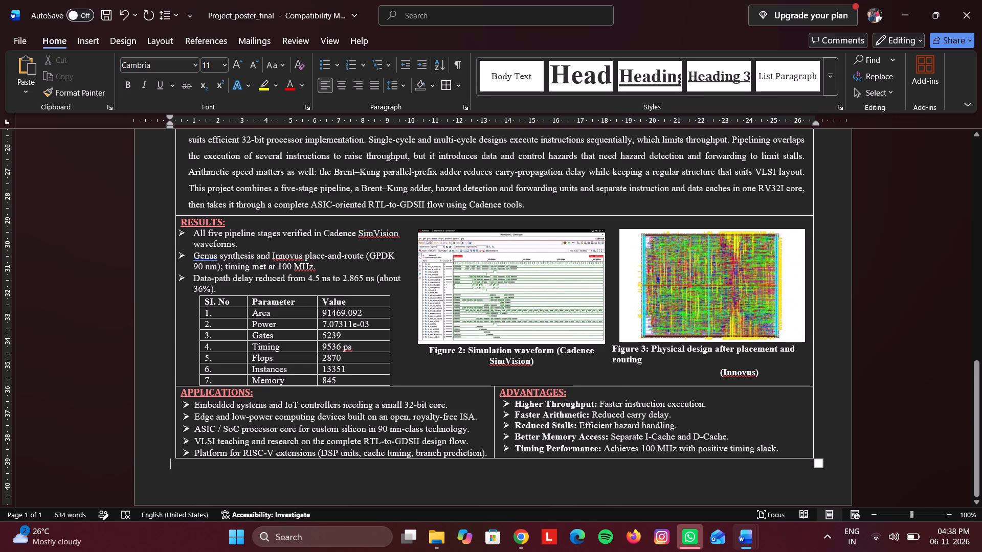
Check the INTRODUCTION paragraph's line spacing and apply the same 1.5 spacing to the ADVANTAGES bullets.
click(572, 396)
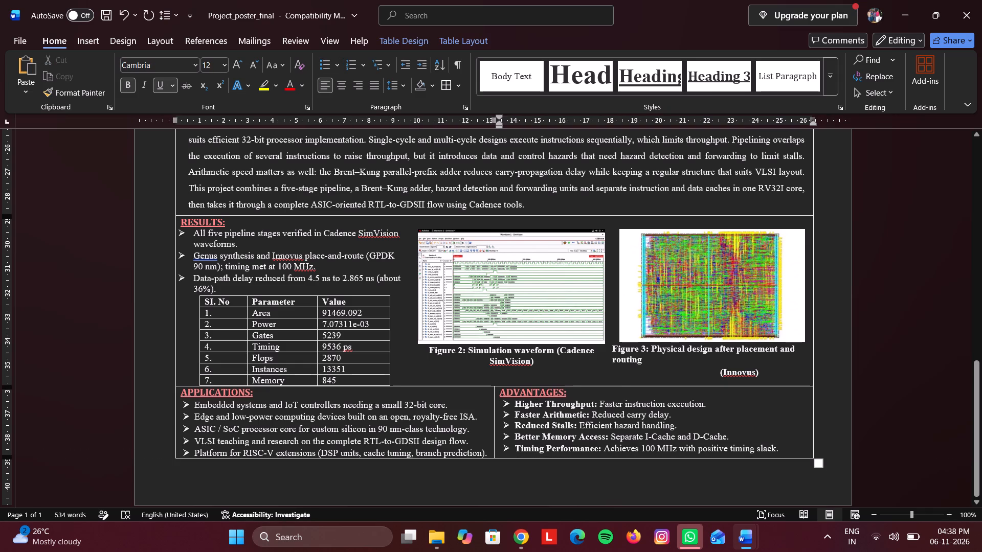
scroll(533, 281, up, 2)
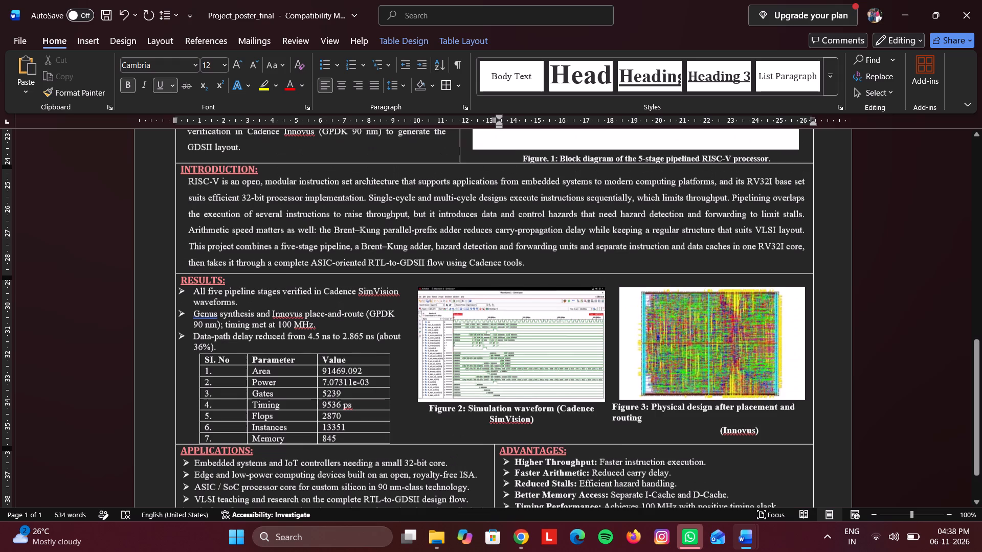
scroll(549, 246, up, 4)
click(525, 370)
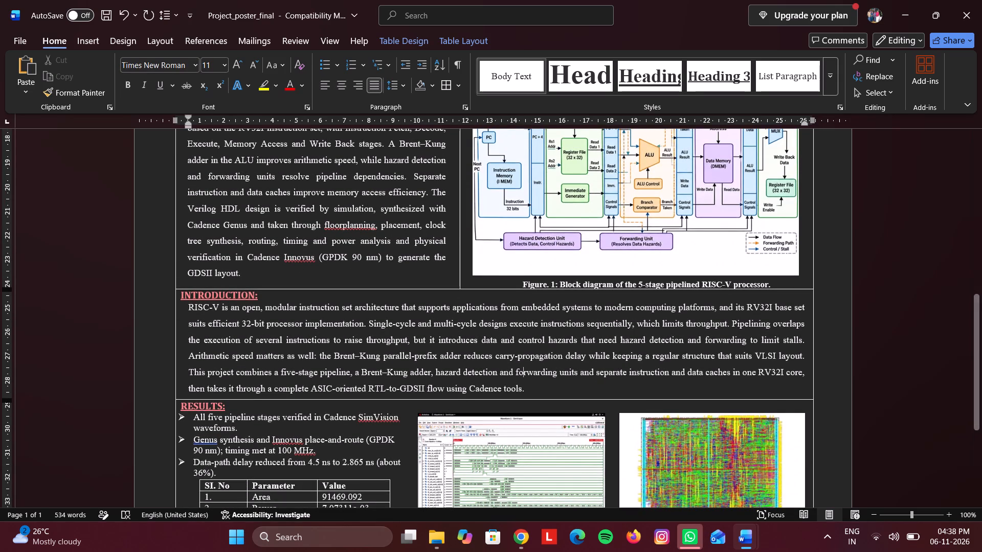
click(404, 84)
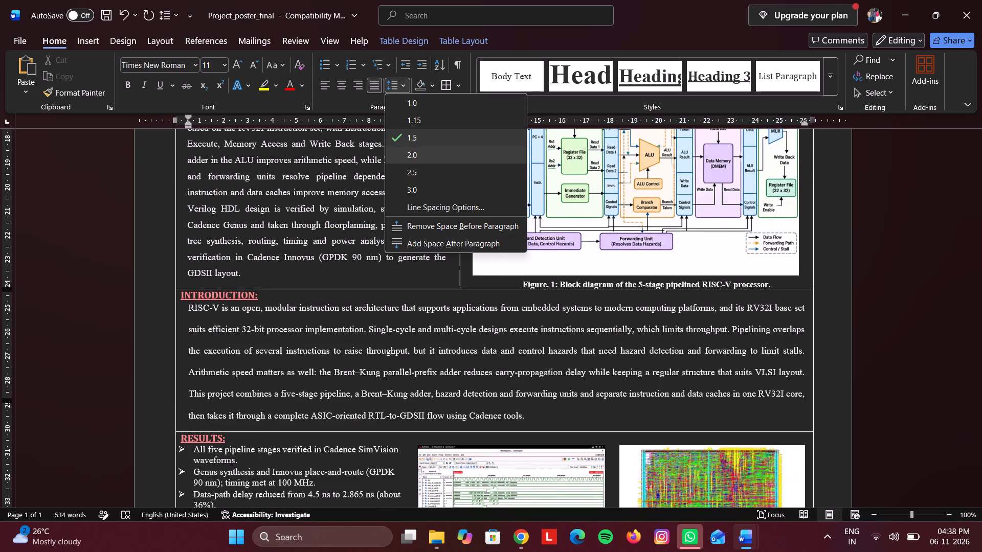
scroll(660, 371, down, 10)
click(659, 397)
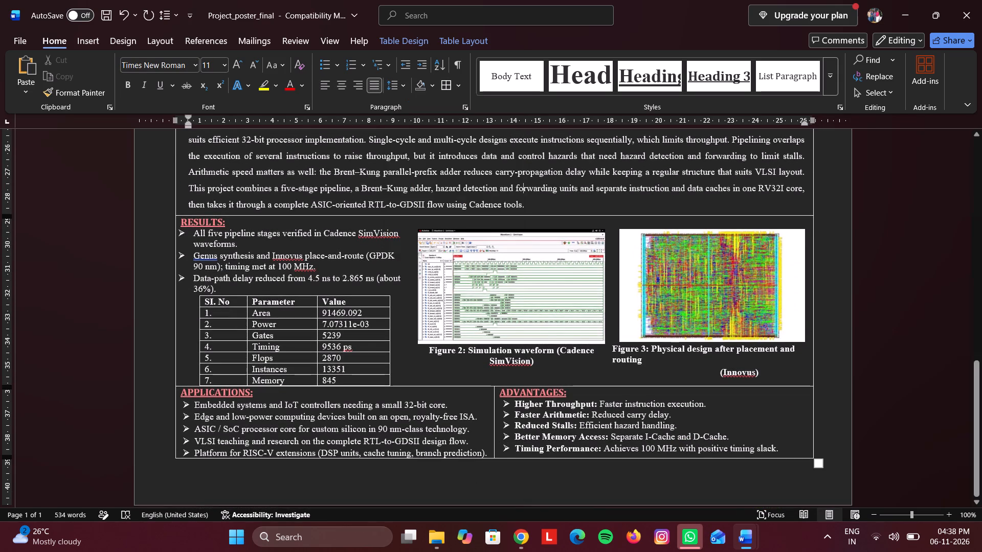
drag(789, 449, 514, 406)
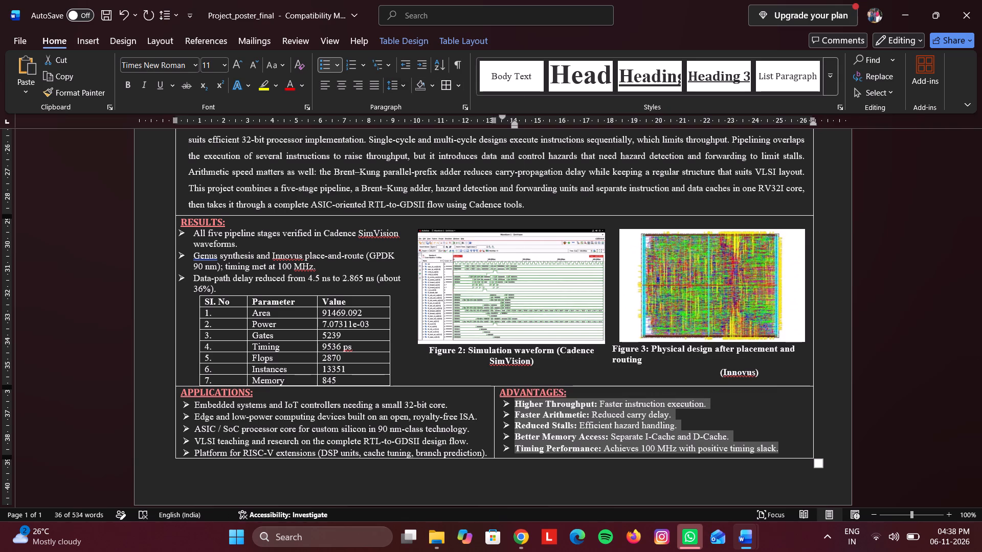
click(407, 85)
click(409, 131)
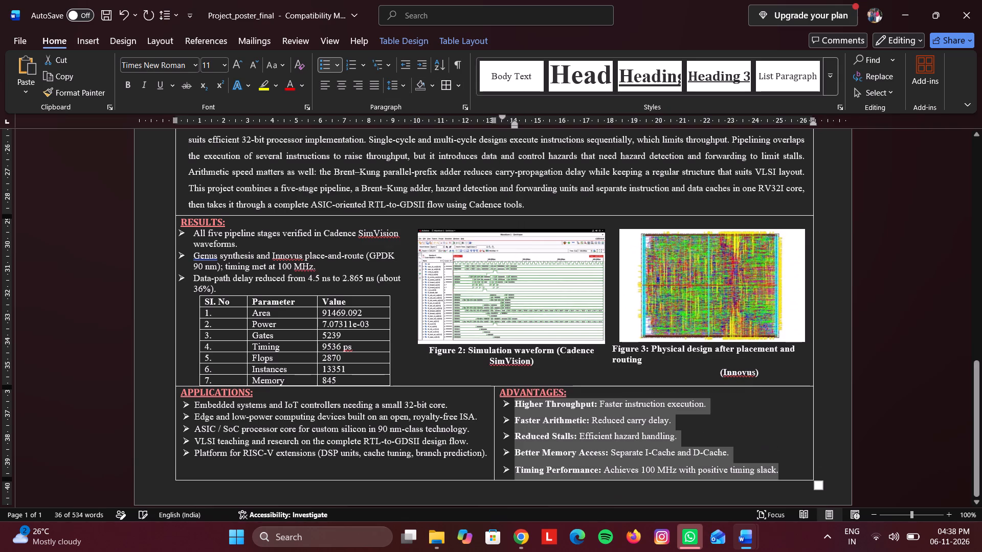
Set the line spacing of all five APPLICATIONS bullets to 1.5.
click(437, 418)
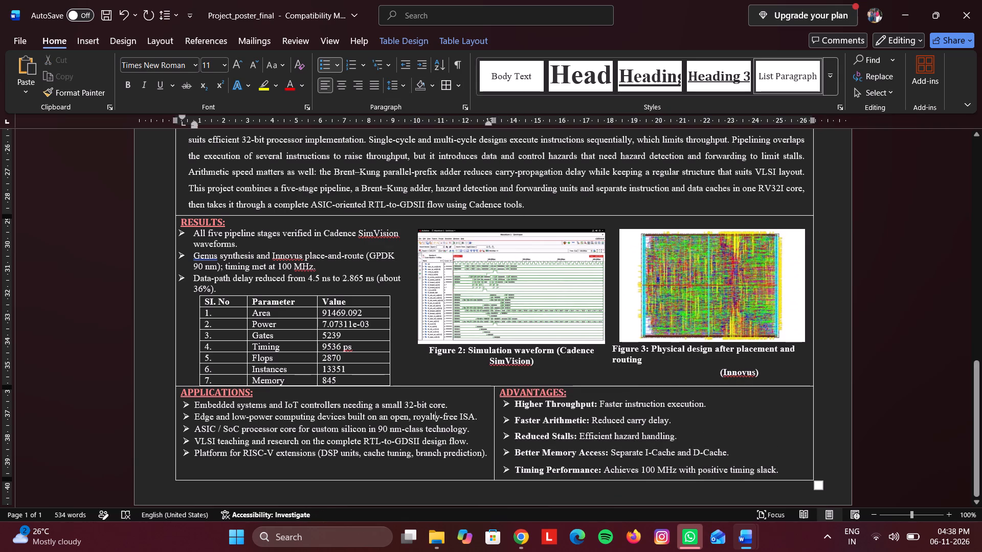
drag(490, 454, 211, 407)
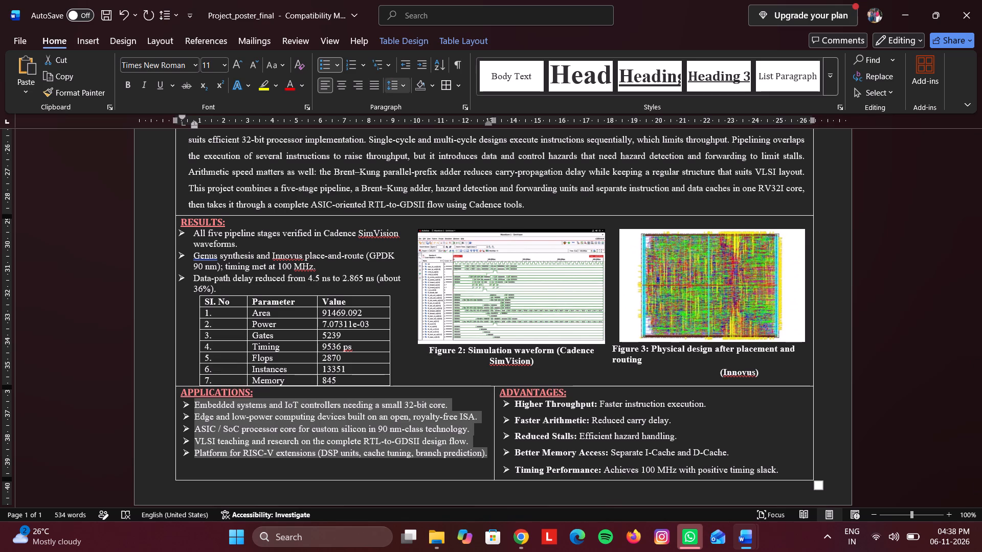
click(403, 85)
click(405, 135)
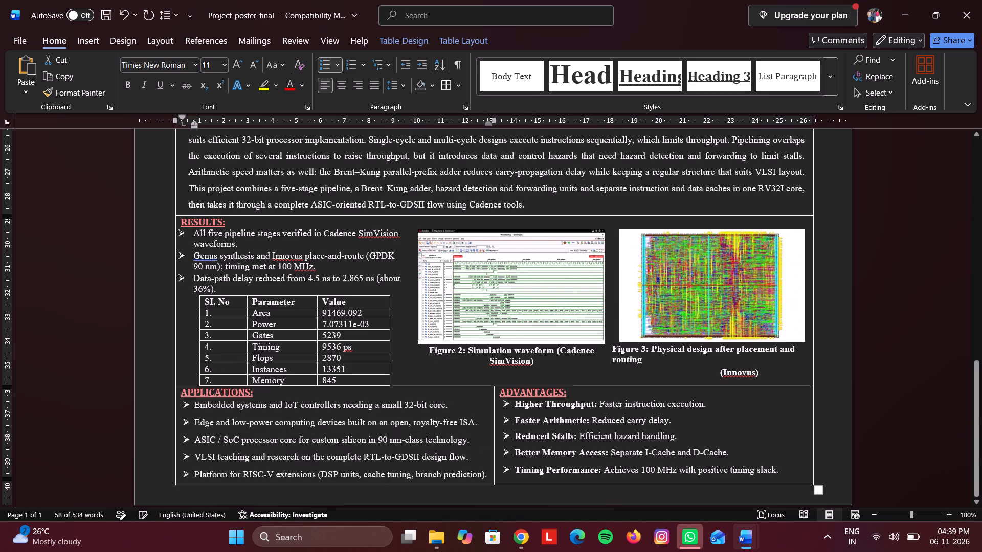
Remove the space before the last bullet of the ADVANTAGES list and the last bullet of the APPLICATIONS list.
click(524, 485)
click(532, 470)
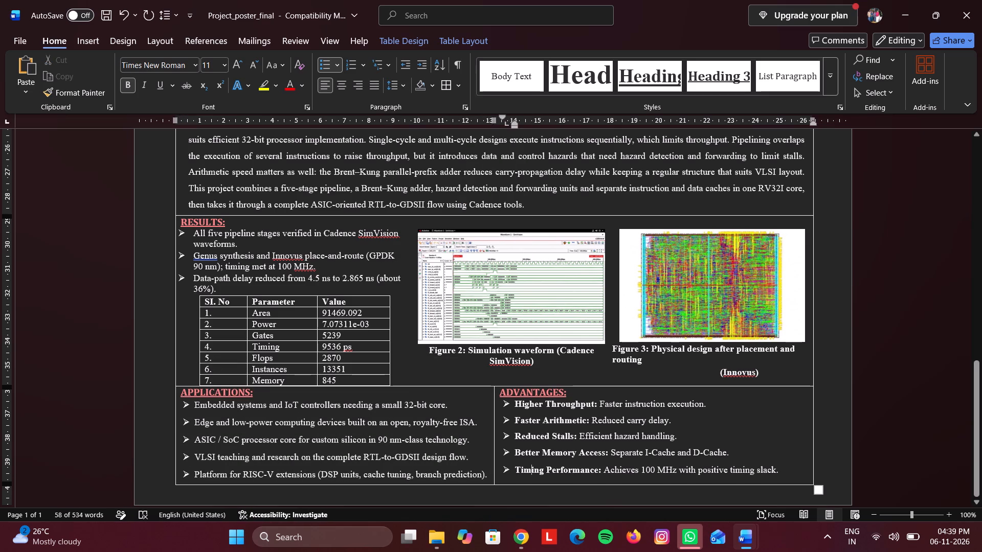
click(400, 83)
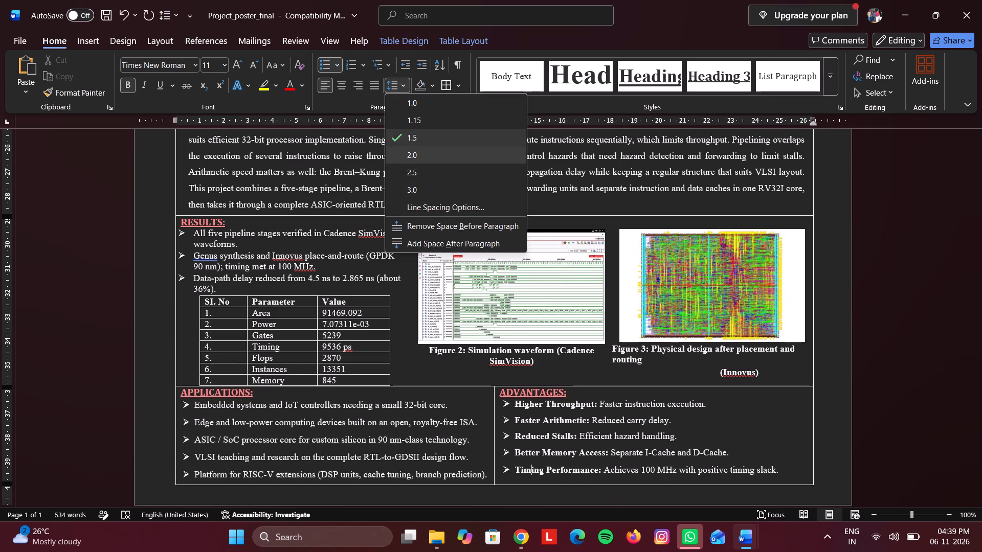
click(444, 227)
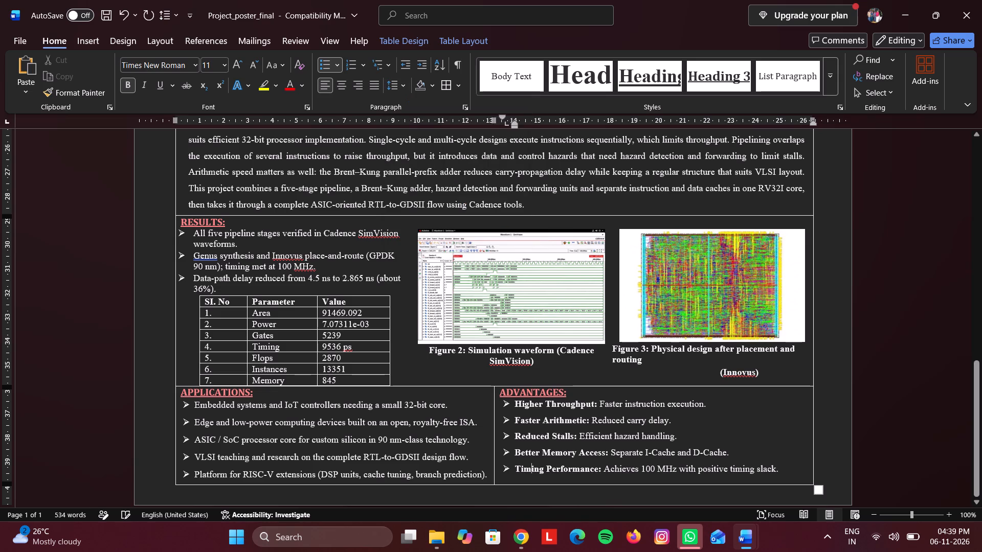
click(452, 475)
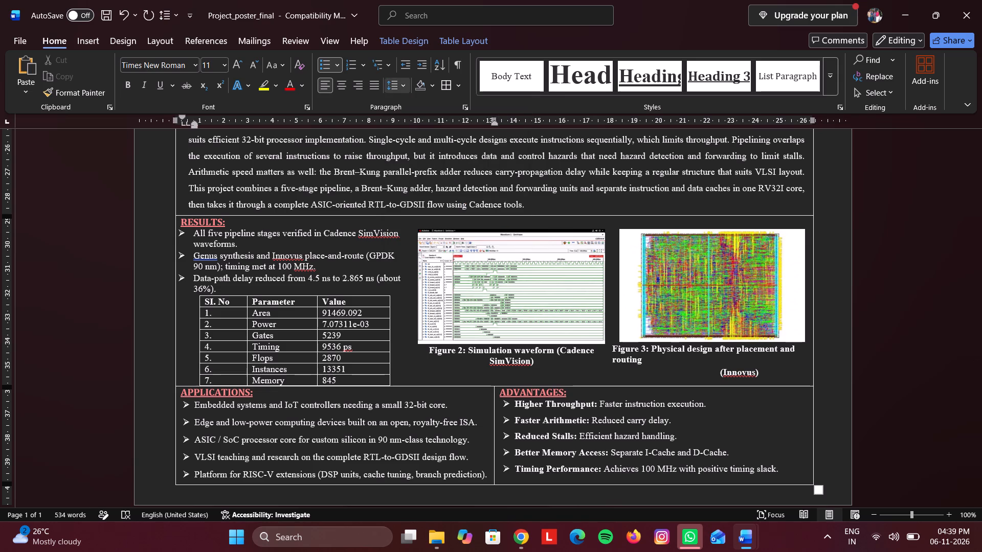
click(400, 85)
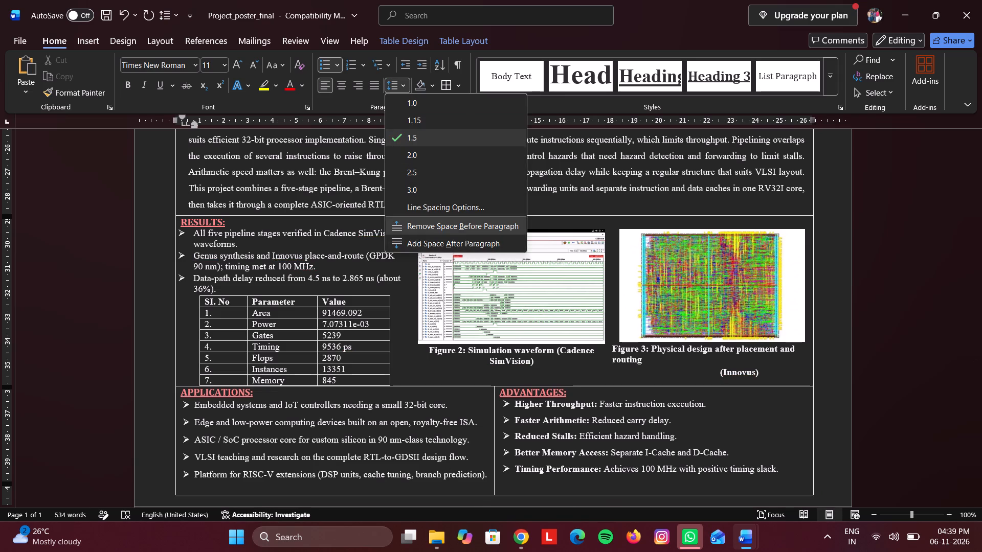
click(453, 228)
click(583, 470)
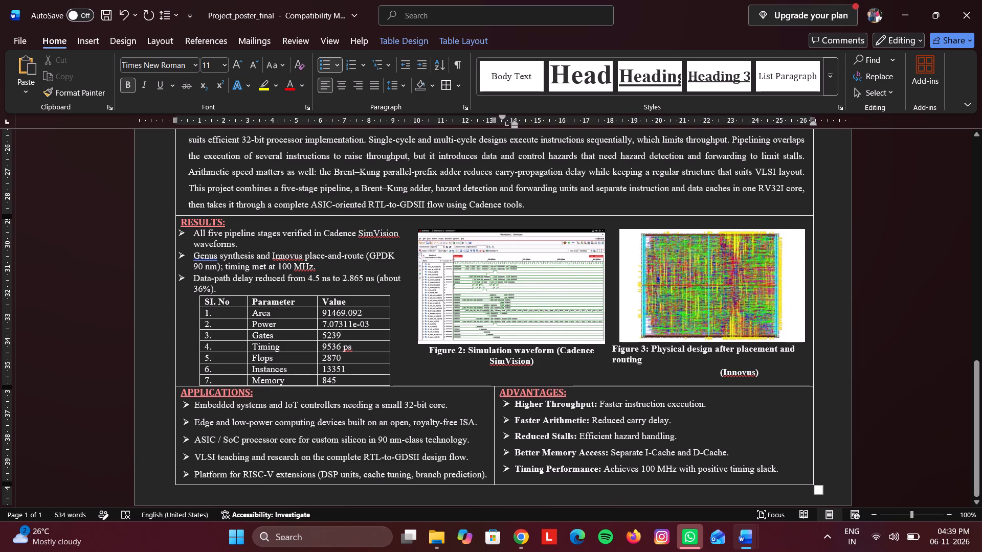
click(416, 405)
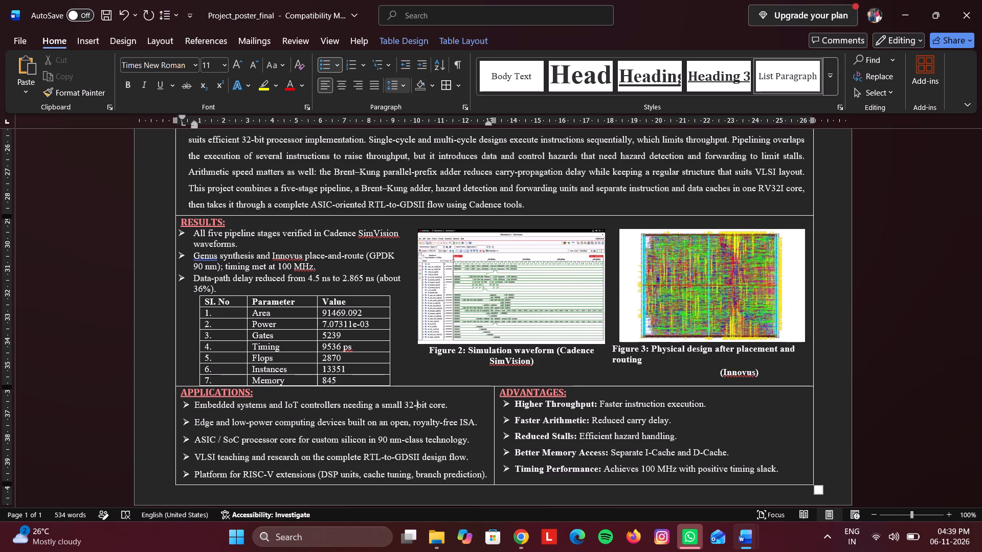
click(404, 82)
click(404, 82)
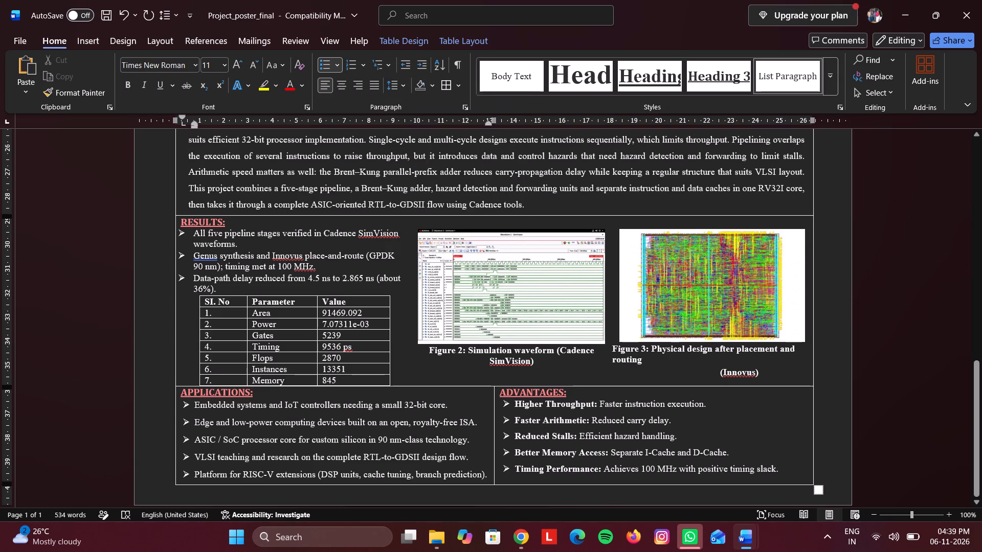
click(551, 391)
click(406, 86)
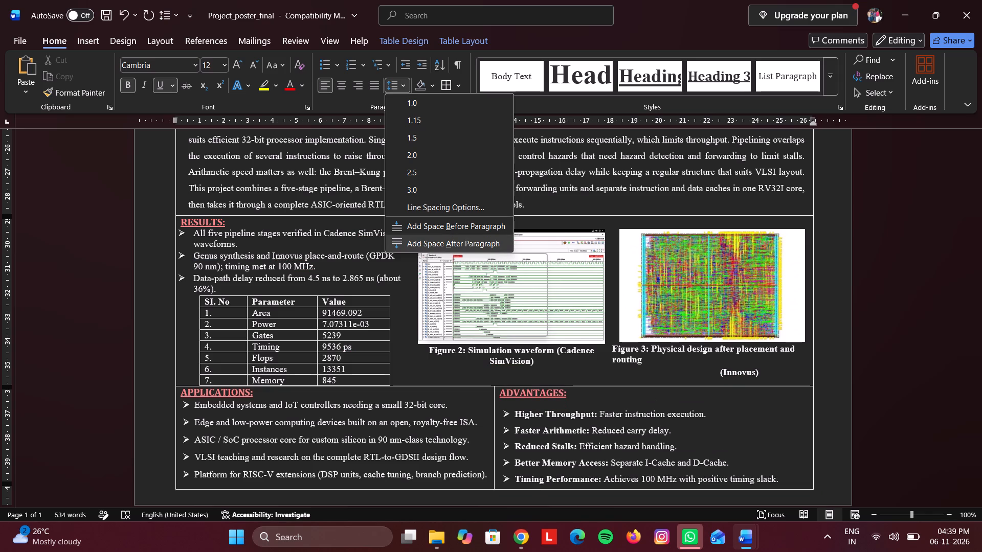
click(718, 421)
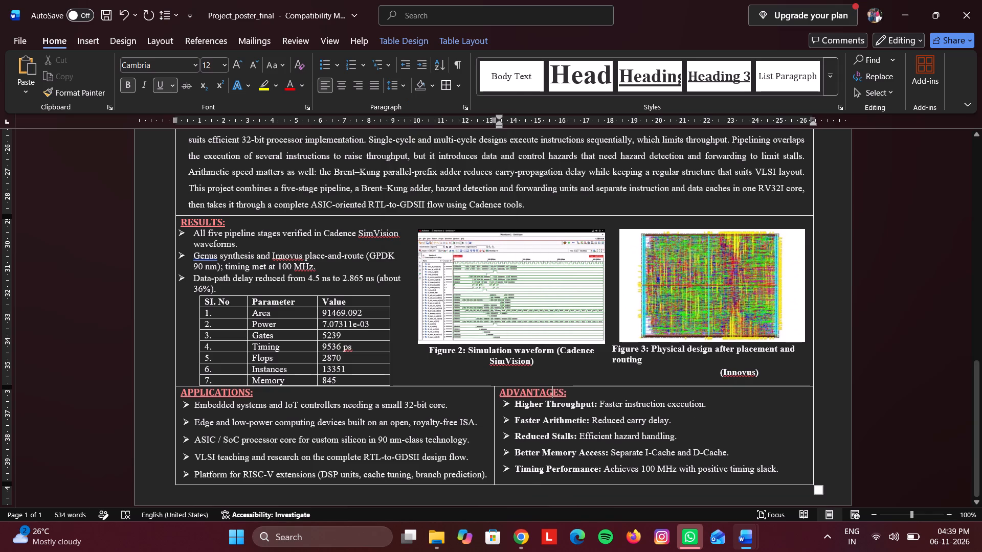
Review the INTRODUCTION, RESULTS, APPLICATIONS and ADVANTAGES sections for remaining layout problems.
click(574, 391)
scroll(736, 476, down, 5)
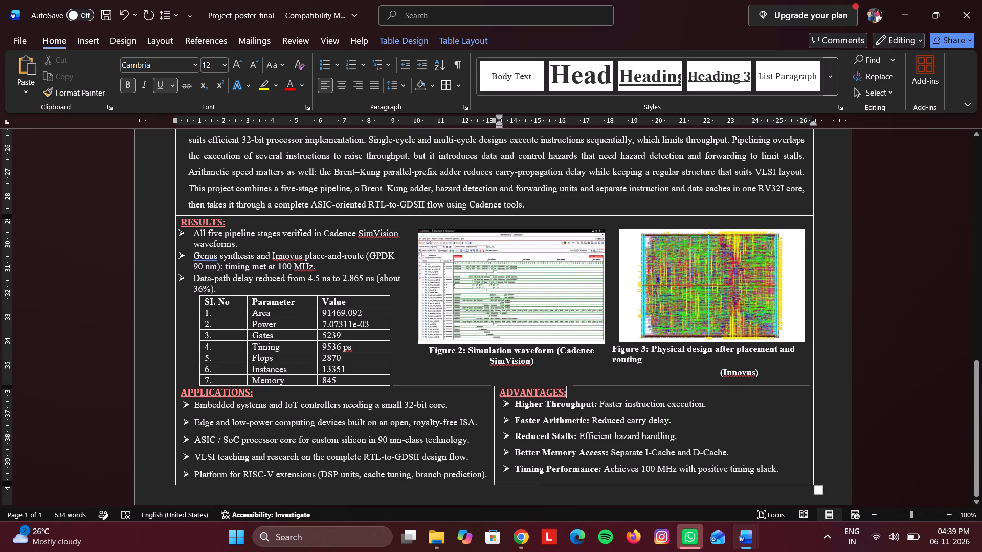
scroll(647, 436, down, 20)
scroll(644, 436, up, 6)
scroll(644, 436, down, 5)
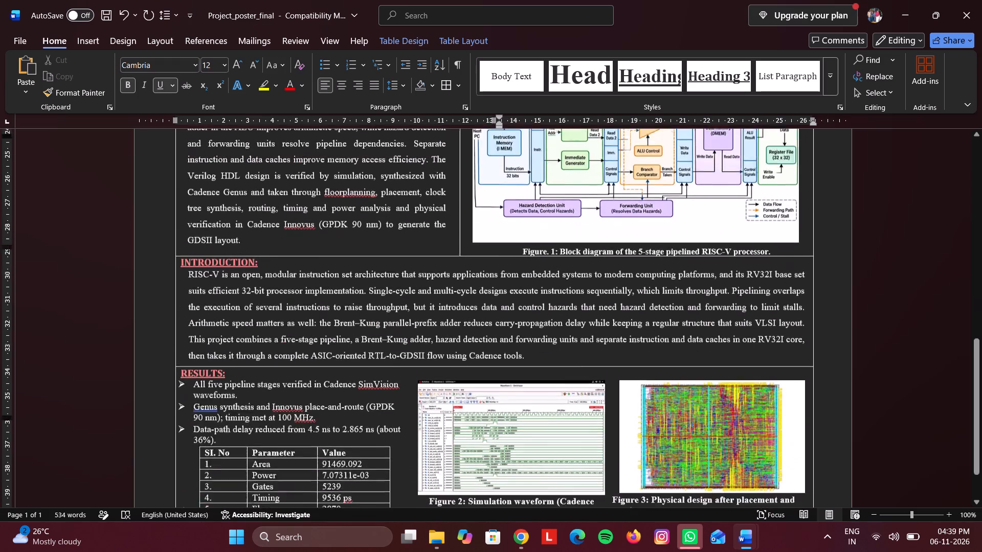
scroll(644, 436, down, 5)
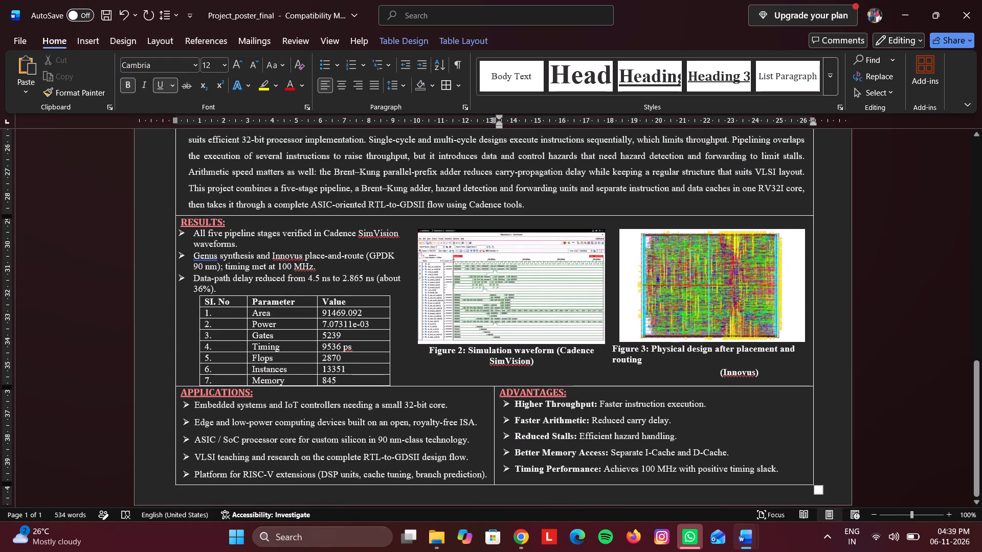
Remove the extra spacing before "(Innovus)" in the Figure 3 caption so it follows "routing" after a single space.
click(719, 372)
key(BackSpace)
key(BackSpace)
key(BackSpace)
key(BackSpace)
key(BackSpace)
key(BackSpace)
key(BackSpace)
key(BackSpace)
key(BackSpace)
key(BackSpace)
key(BackSpace)
key(BackSpace)
key(BackSpace)
key(BackSpace)
key(BackSpace)
key(BackSpace)
key(BackSpace)
key(BackSpace)
key(BackSpace)
key(BackSpace)
key(BackSpace)
key(BackSpace)
key(BackSpace)
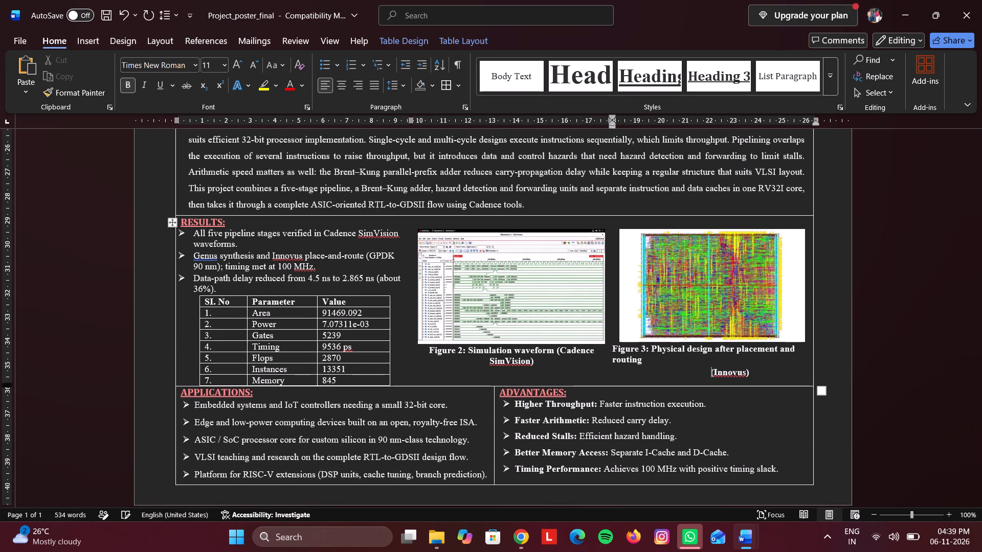
key(BackSpace)
key(BackSpace)
key(BackSpace)
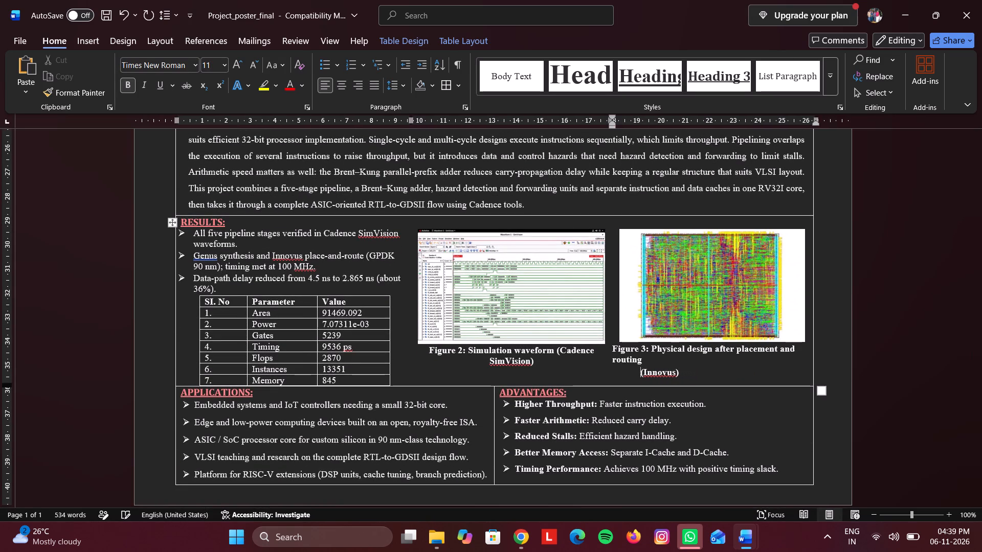
key(BackSpace)
key(BackSpace)
key(BackSpace)
key(BackSpace)
key(BackSpace)
key(BackSpace)
key(BackSpace)
key(BackSpace)
key(BackSpace)
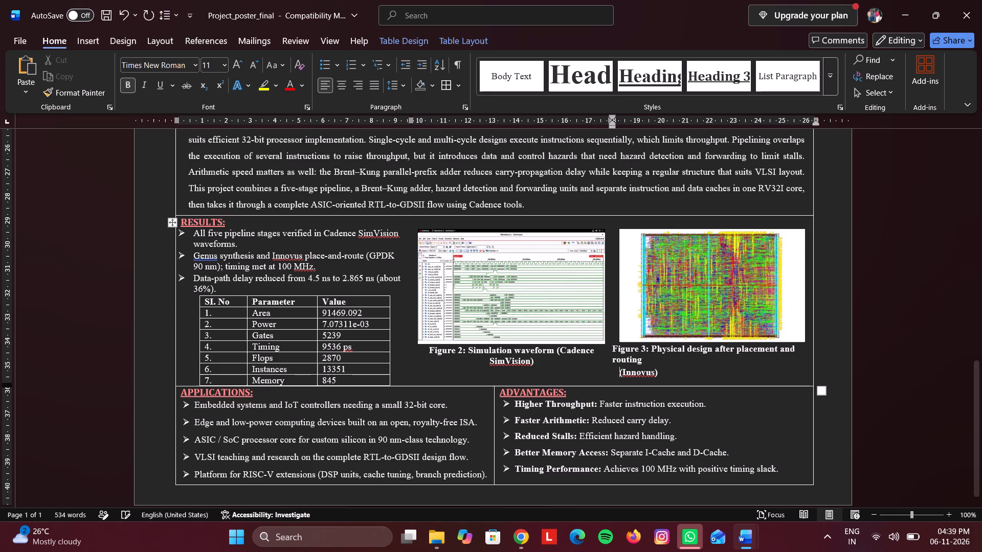
key(BackSpace)
key(BackSpace)
key(BackSpace)
key(BackSpace)
key(BackSpace)
key(BackSpace)
key(BackSpace)
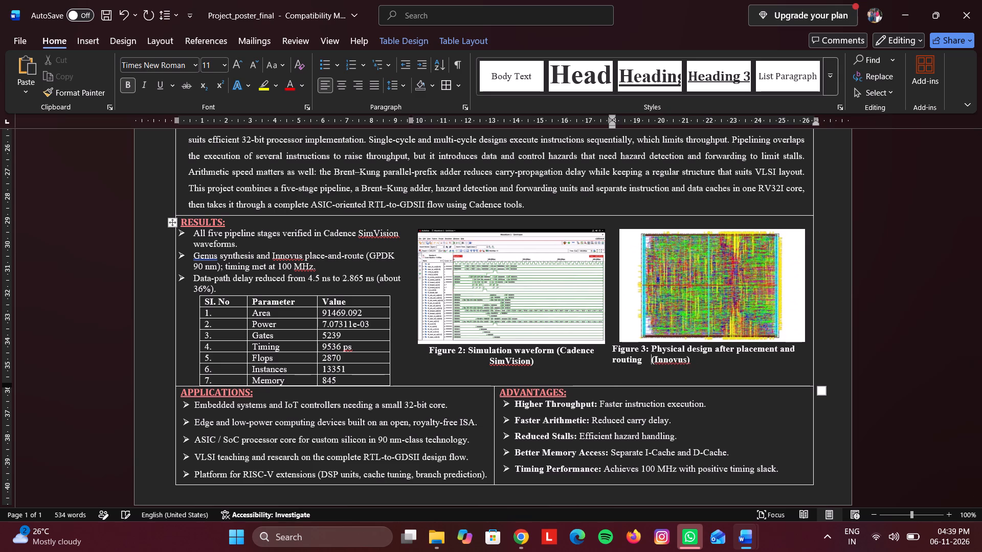
key(BackSpace)
key(BackSpace)
key(BackSpace)
key(BackSpace)
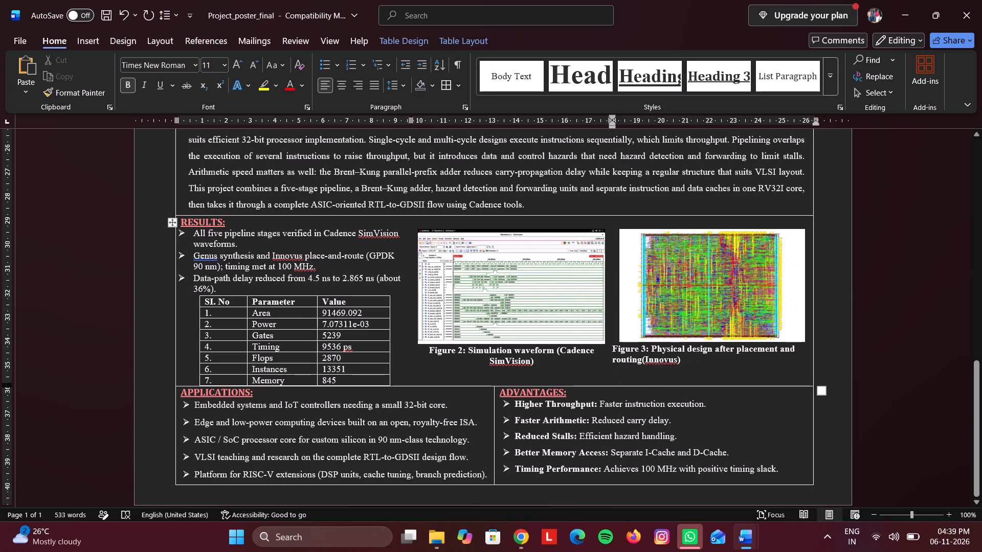
key(space)
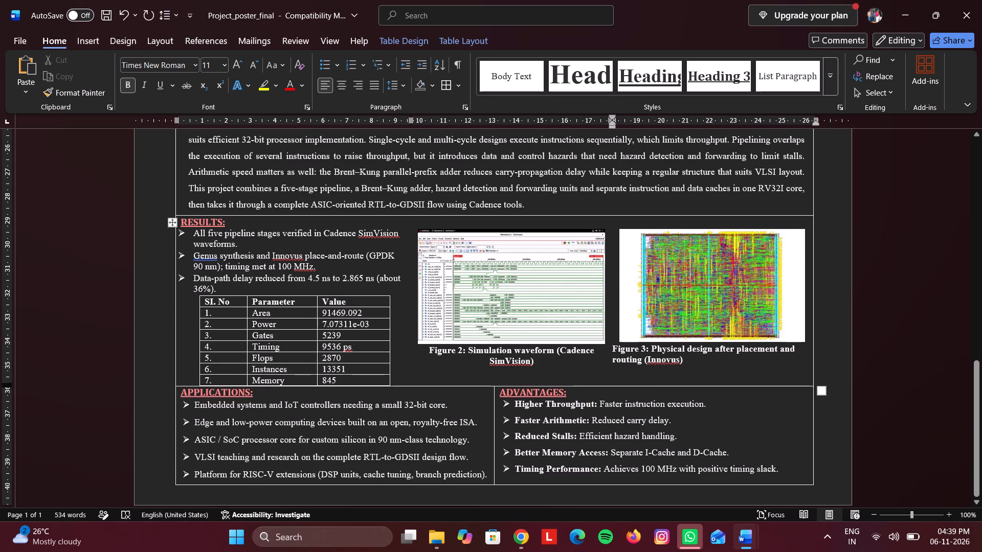
Break the Figure 2 caption after "waveform" so "(Cadence SimVision)" sits on its own line.
click(557, 348)
key(Return)
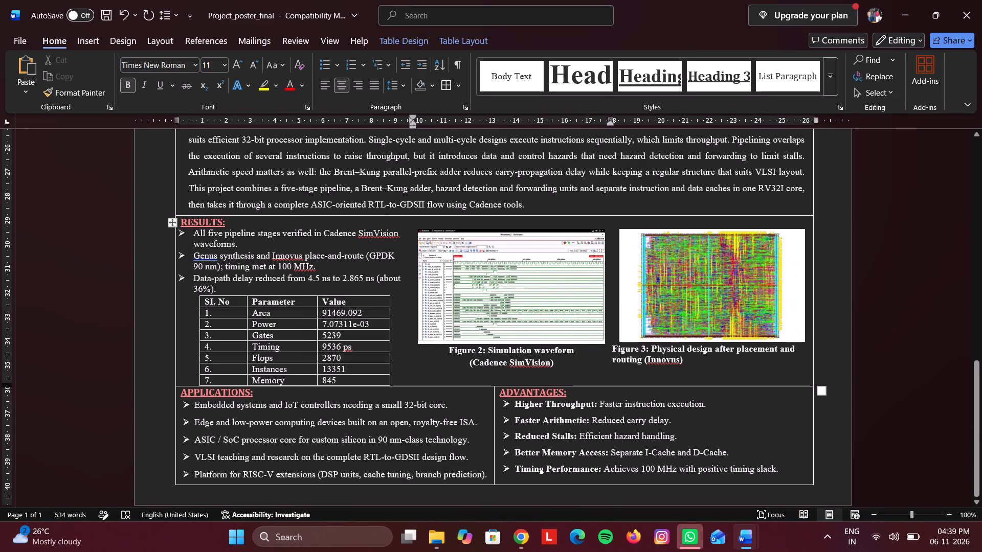
Center the Figure 3 caption under the physical design image.
click(615, 359)
key(Left)
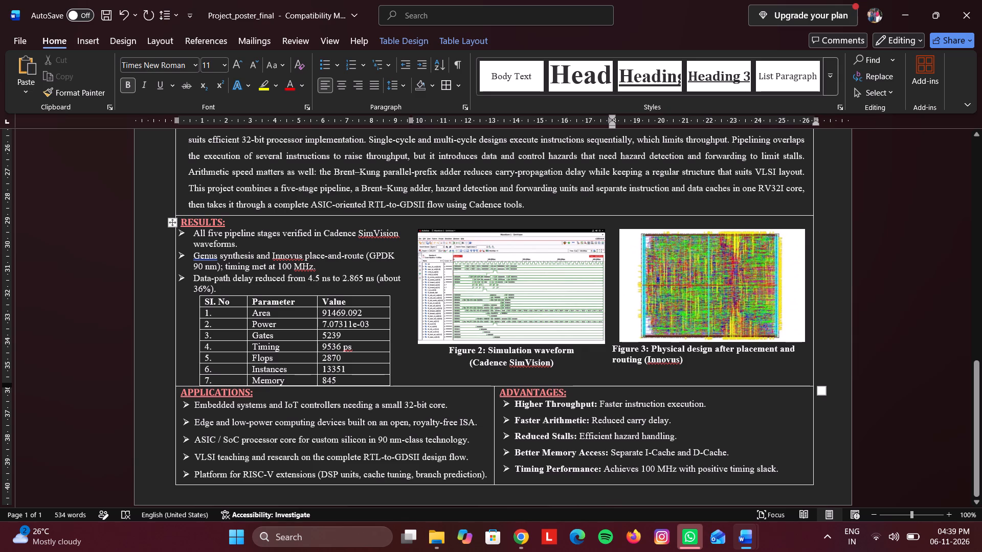
click(344, 86)
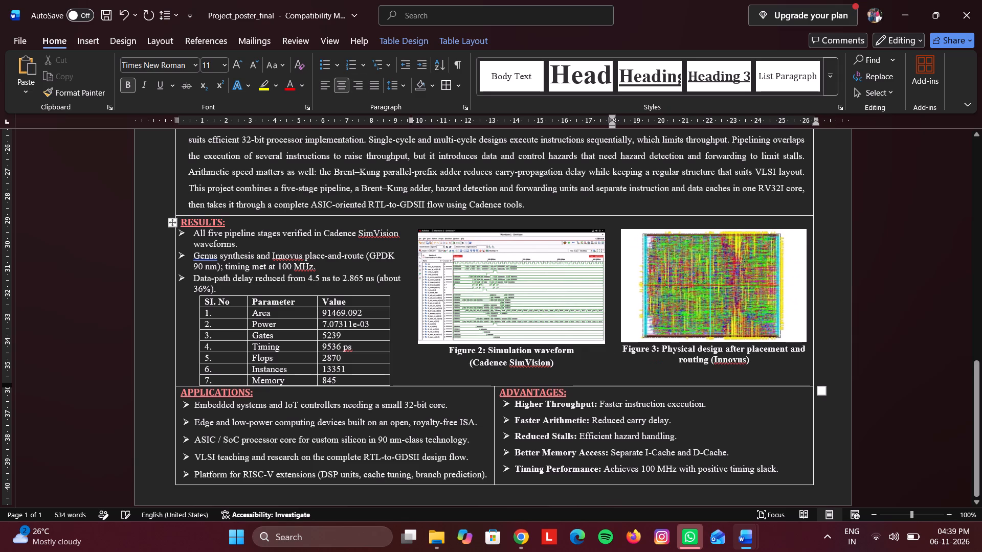
Review the whole poster from the results figures up to the college header to check the final layout.
click(682, 288)
scroll(599, 371, up, 1)
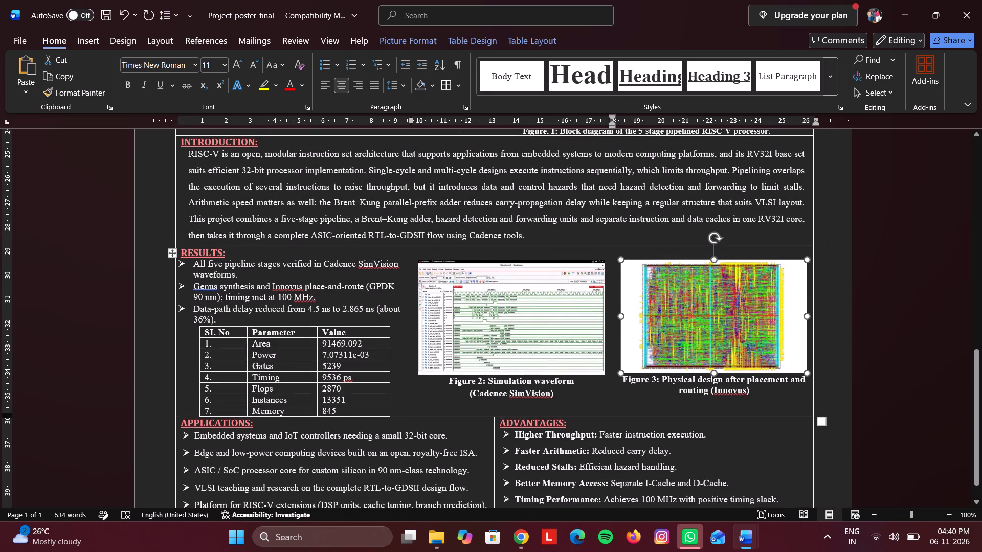
scroll(443, 340, up, 8)
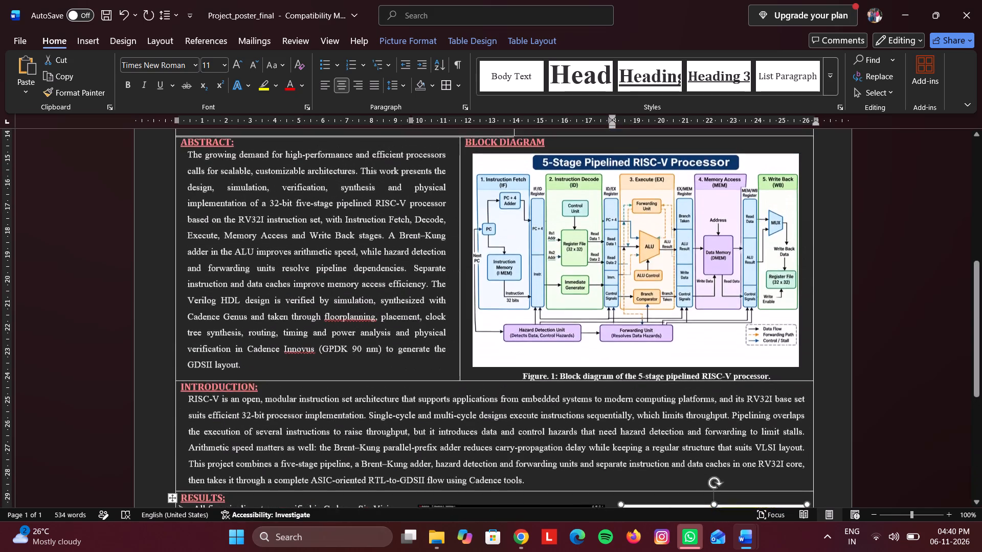
scroll(443, 339, up, 4)
scroll(444, 339, down, 20)
scroll(444, 339, down, 9)
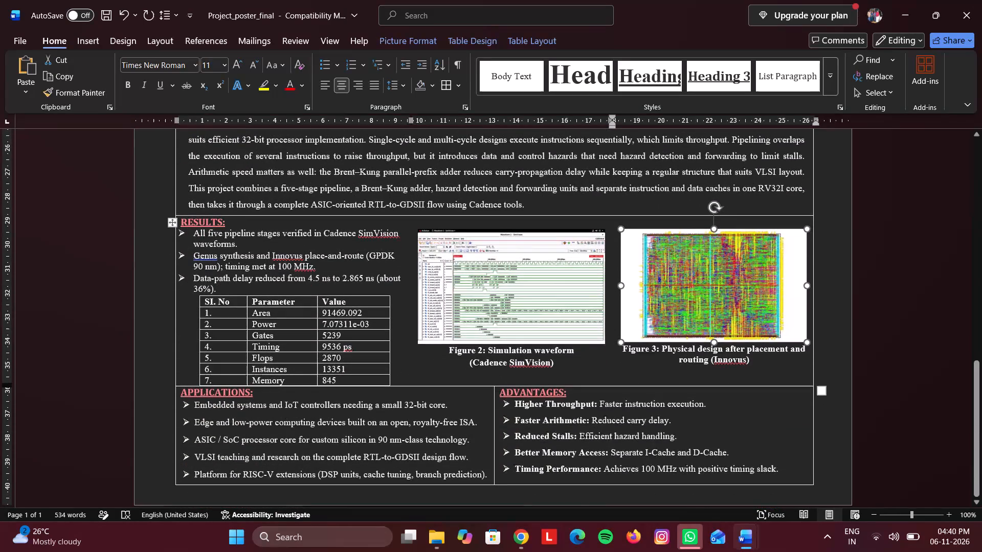
scroll(444, 339, down, 8)
scroll(444, 339, up, 18)
scroll(444, 339, up, 4)
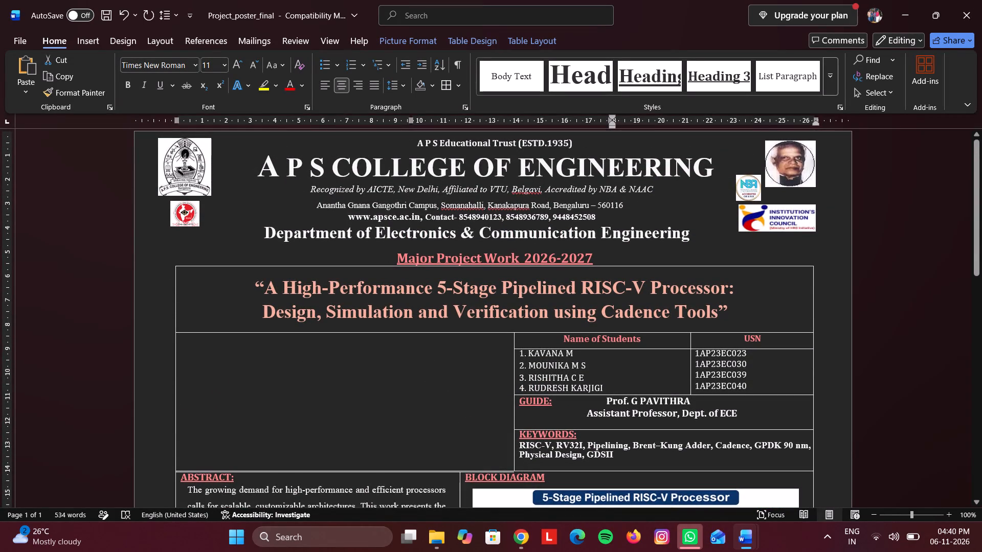
Start saving a copy of the poster as a Word document in the Major Project folder on the Desktop.
click(26, 40)
click(38, 240)
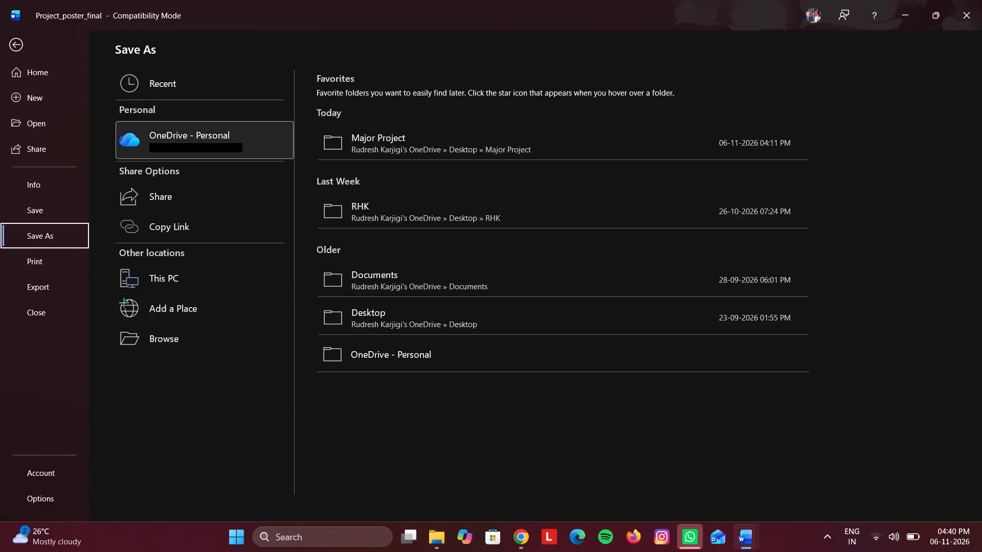
click(179, 338)
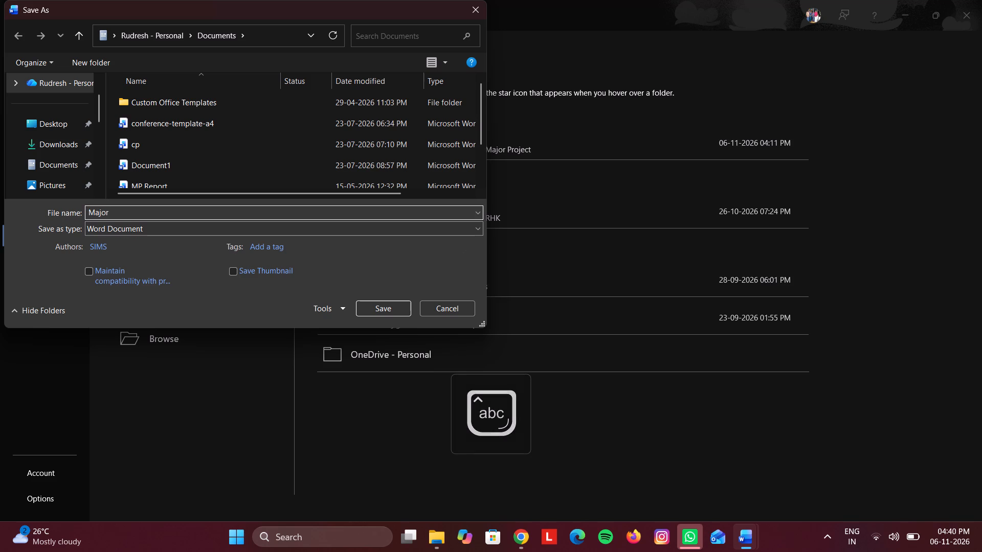
scroll(68, 170, down, 2)
click(57, 111)
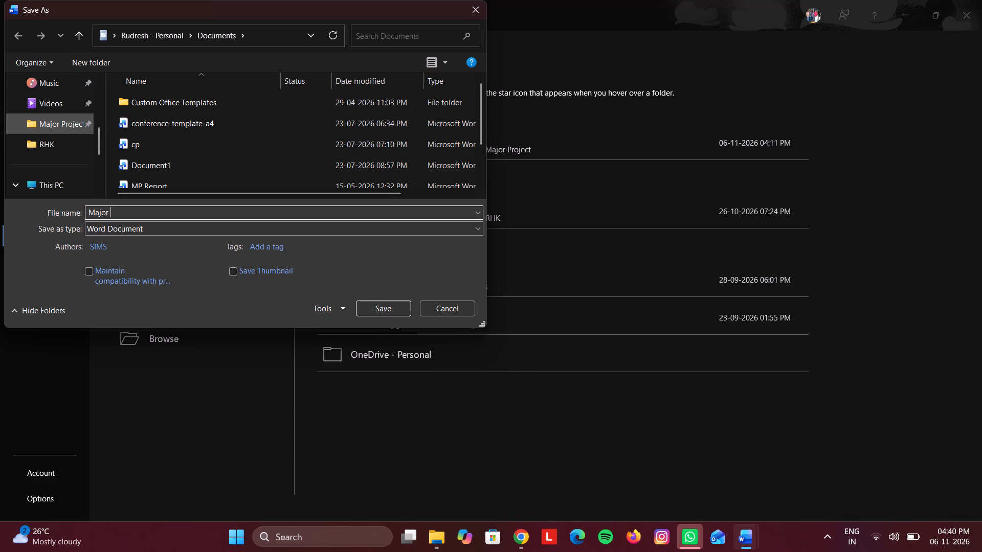
click(59, 120)
Try to save the copy under the existing file name Major Project poster.docx.
click(115, 210)
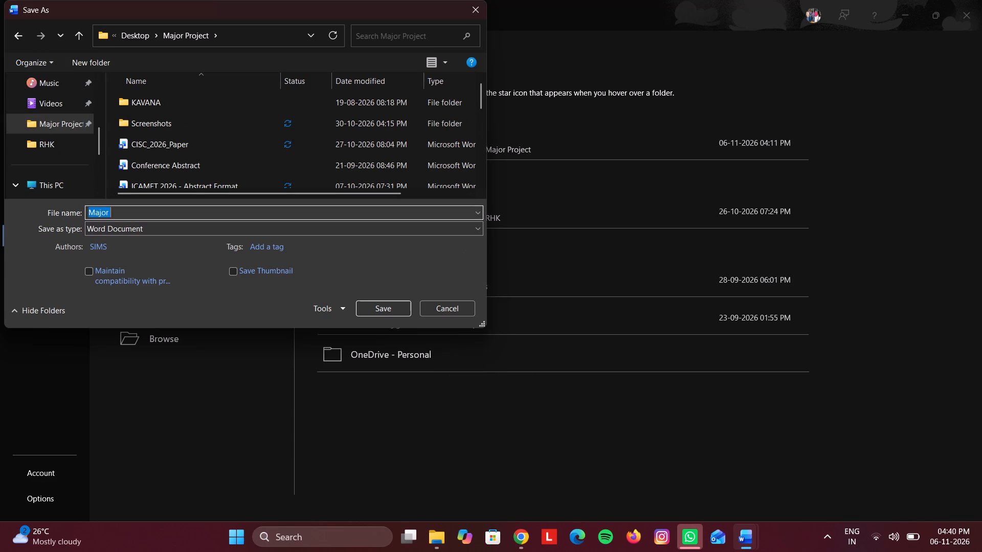
click(128, 201)
click(136, 213)
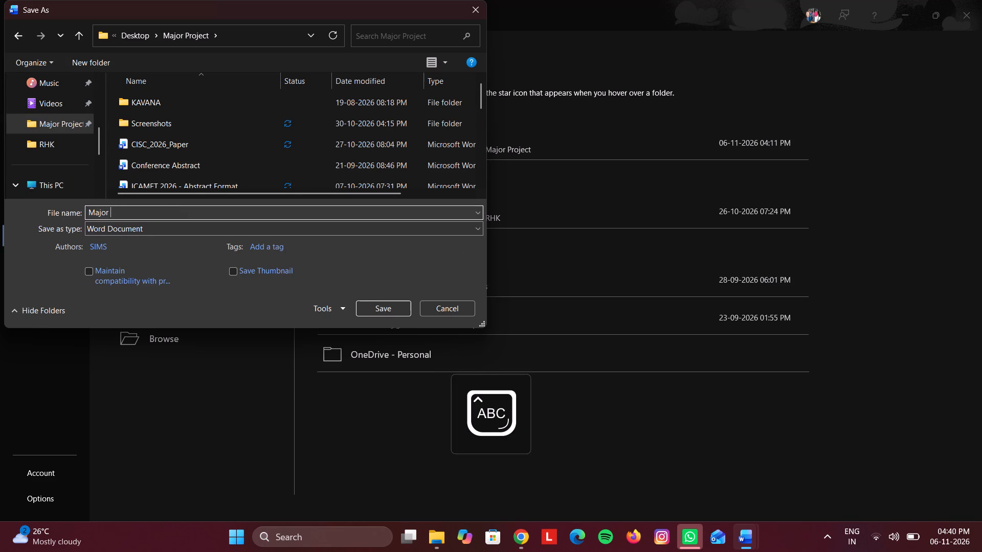
key(r)
text(oject)
key(space)
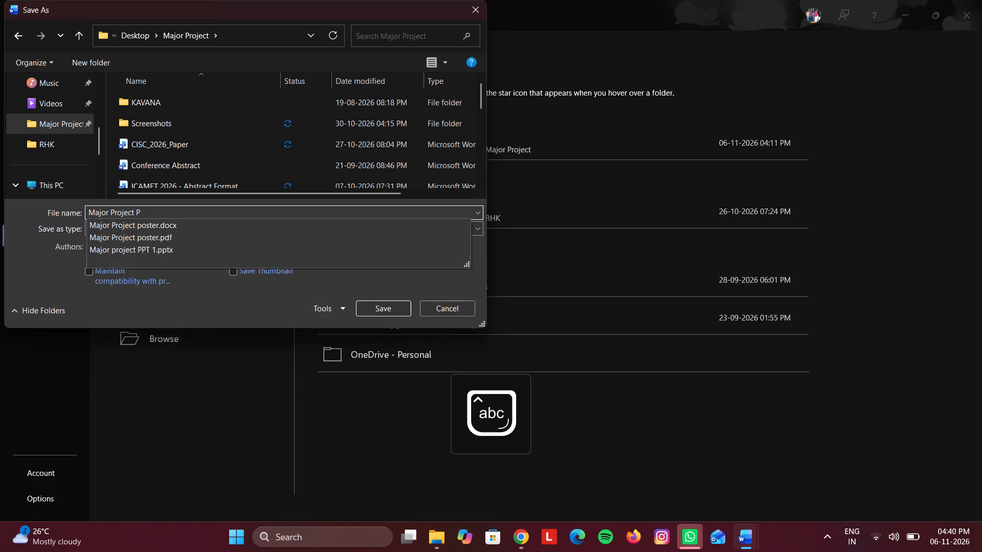
key(o)
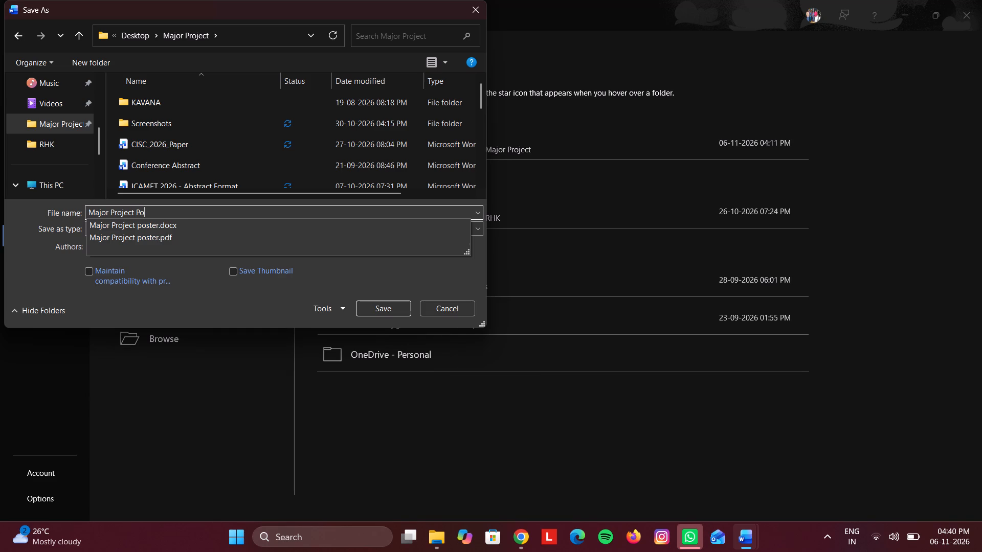
click(146, 221)
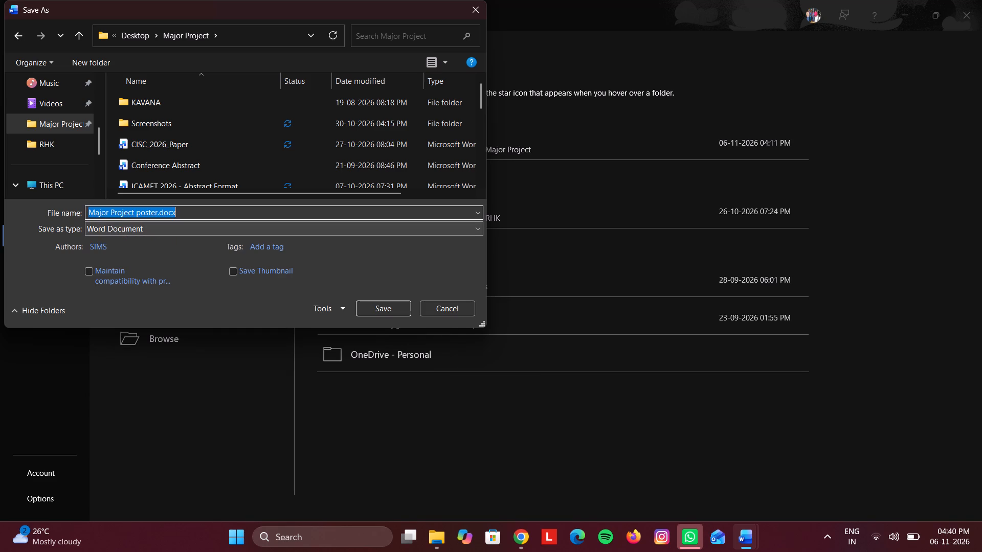
click(387, 310)
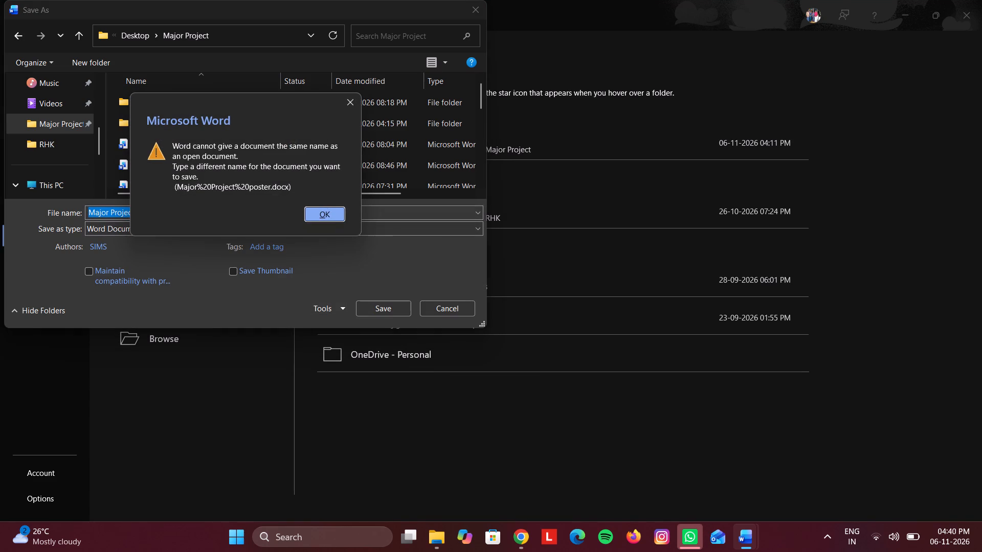
click(330, 213)
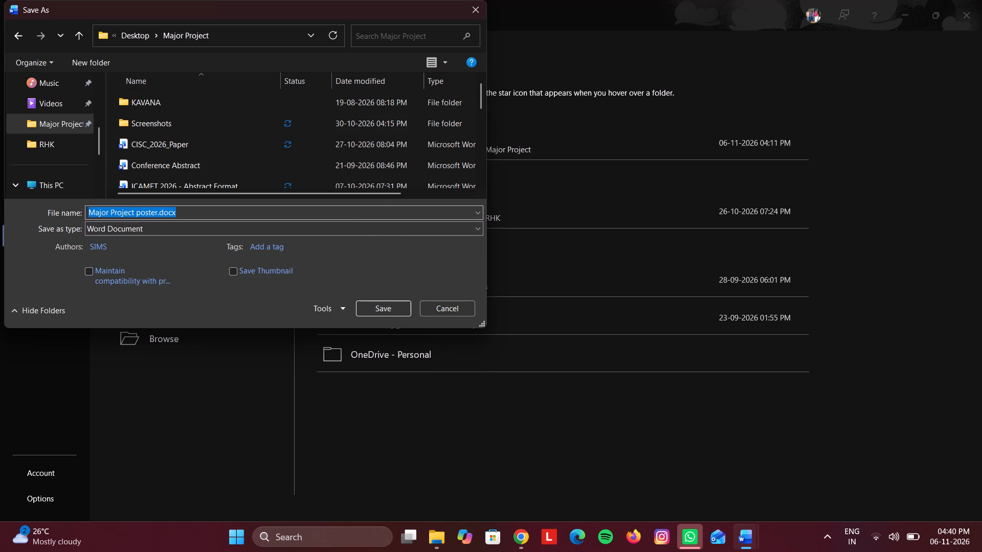
double_click(378, 306)
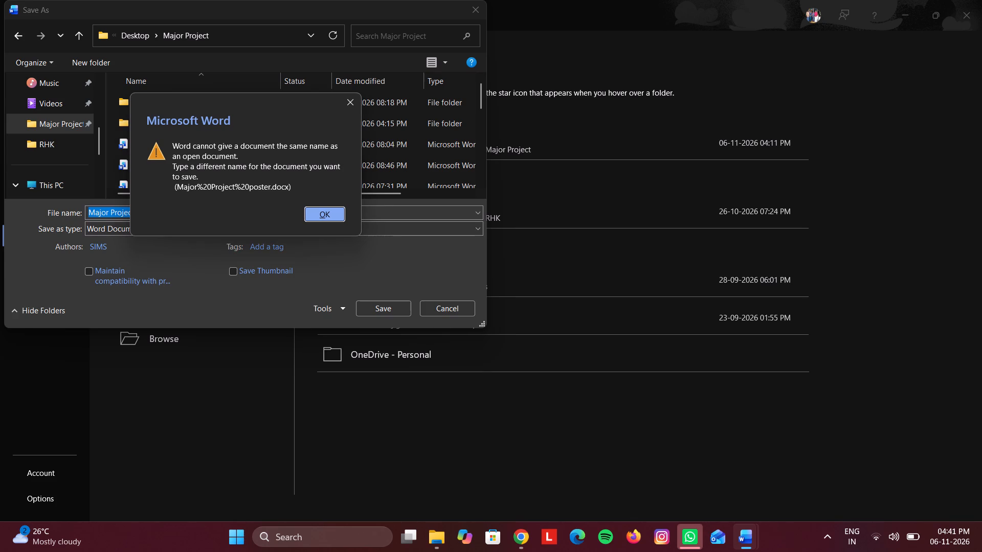
click(327, 214)
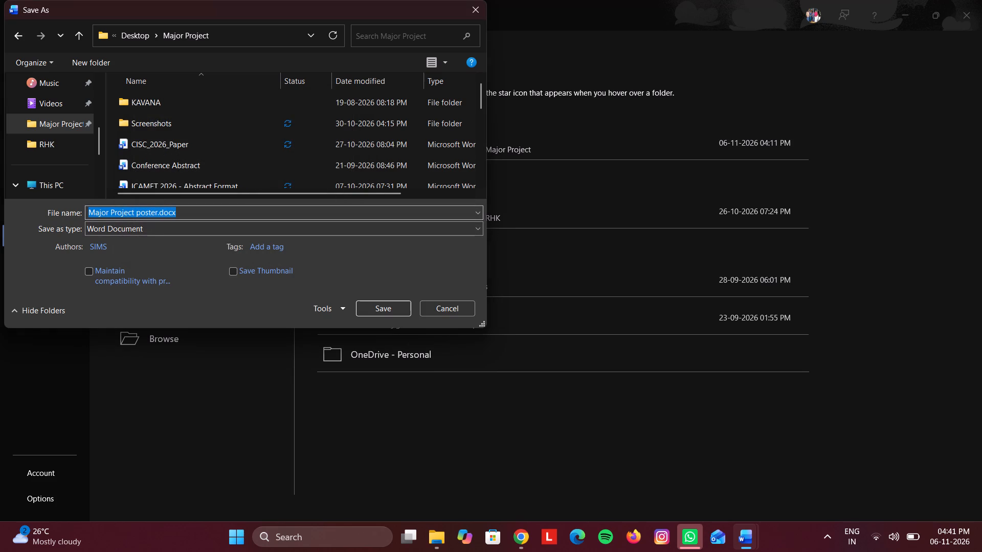
Capitalize the P of poster in the file name and try to save as Major Project Poster.docx.
click(143, 212)
click(143, 212)
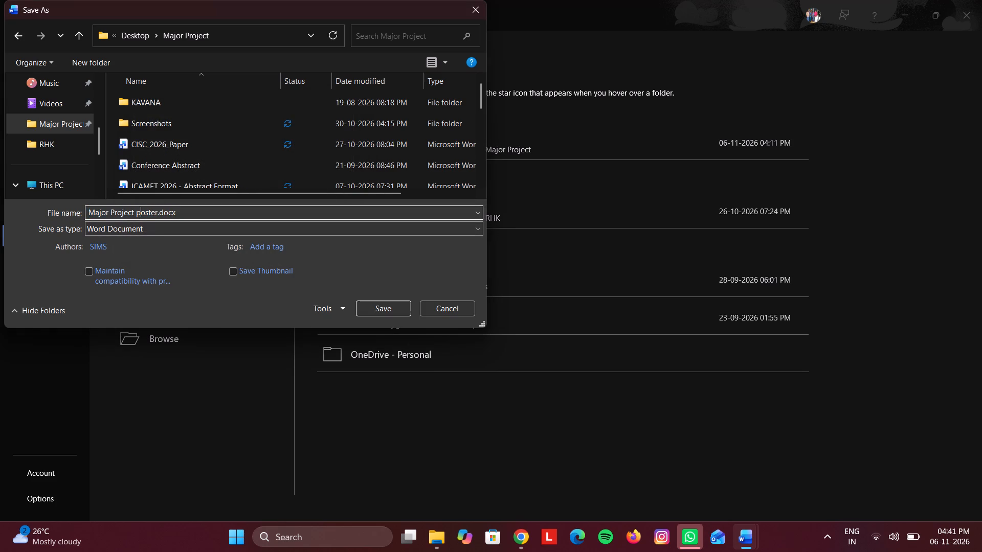
key(BackSpace)
key(p)
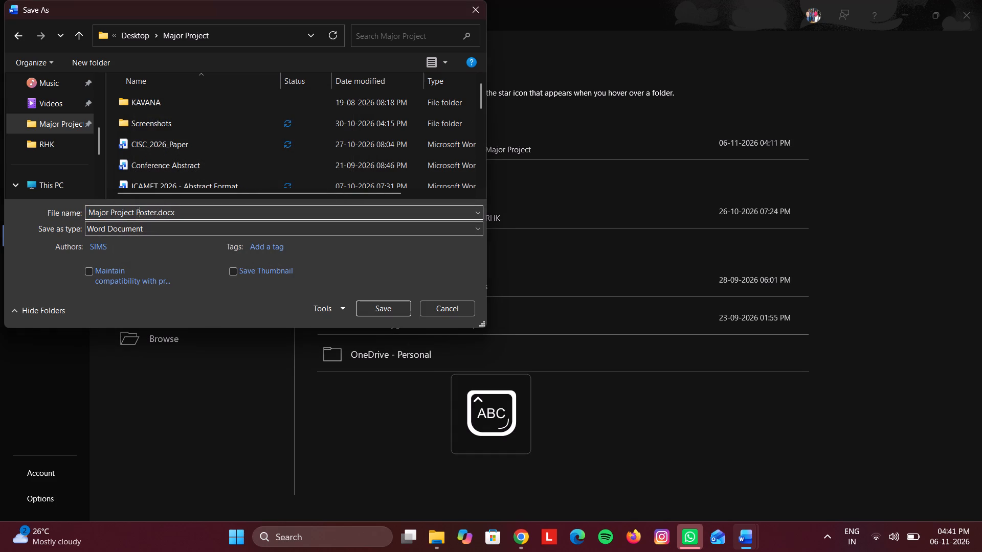
click(379, 312)
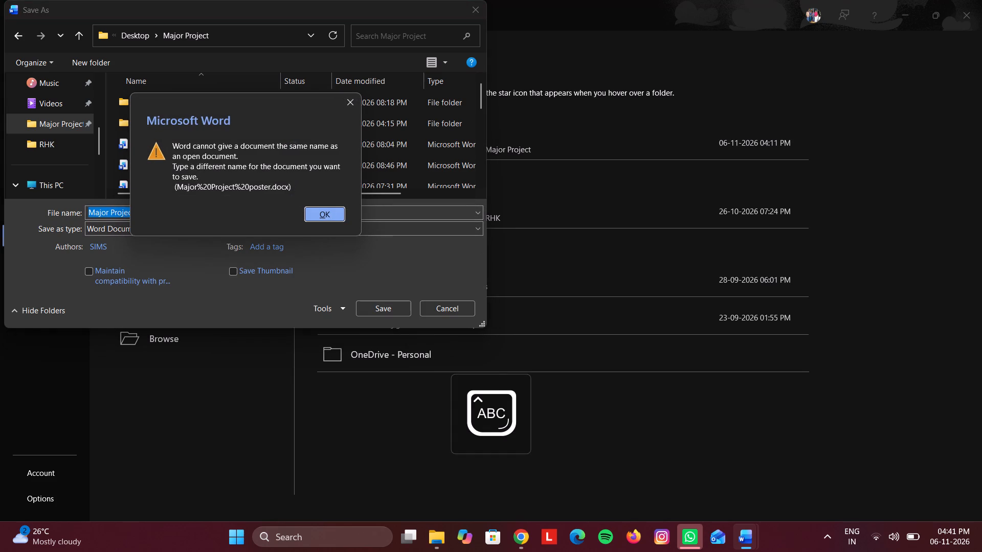
click(331, 215)
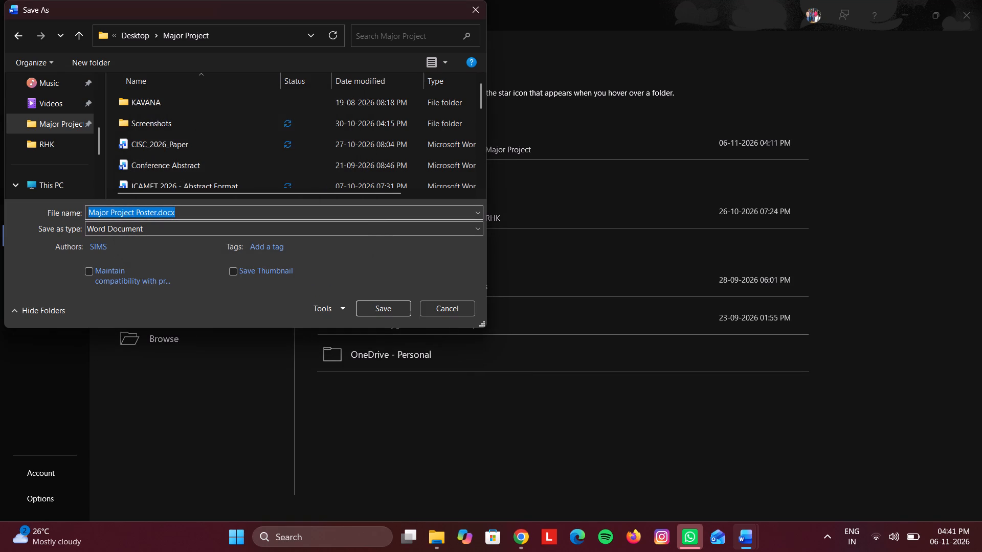
Replace the space before Poster with an underscore and save the Word copy as Major Project_Poster.docx.
click(143, 210)
click(135, 210)
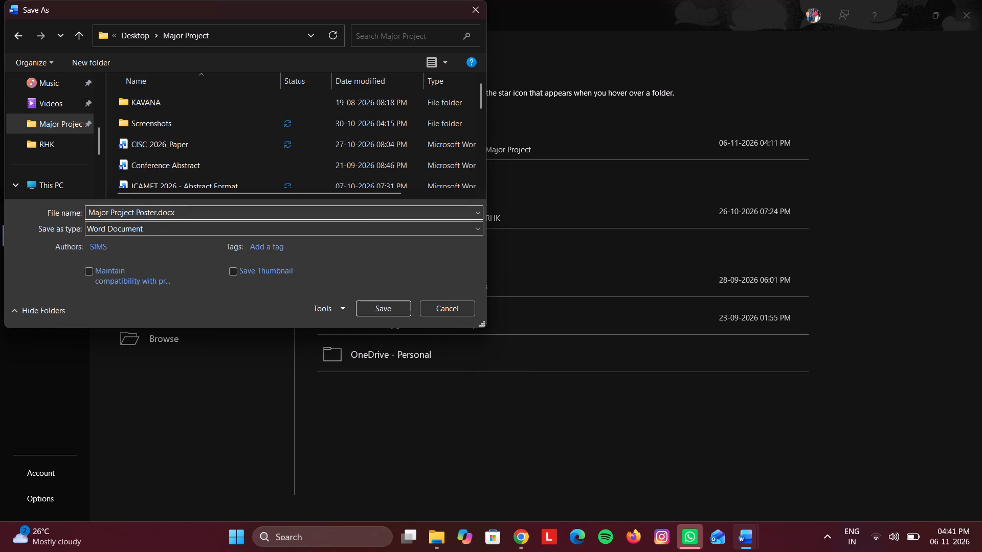
key(BackSpace)
key(shift+underscore)
click(372, 308)
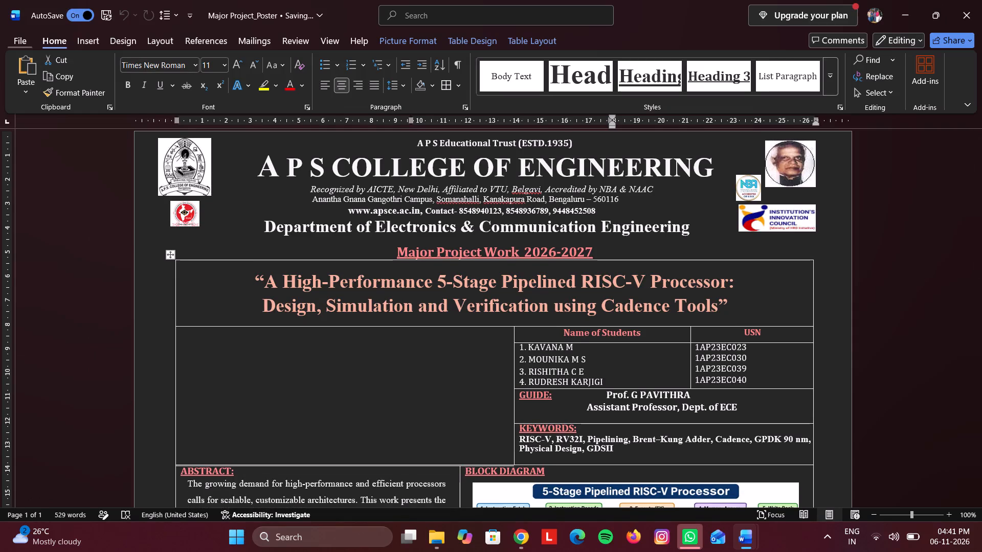
Save a PDF copy of the poster as Major Project_Poster in the Major Project folder on the Desktop.
click(26, 39)
click(64, 212)
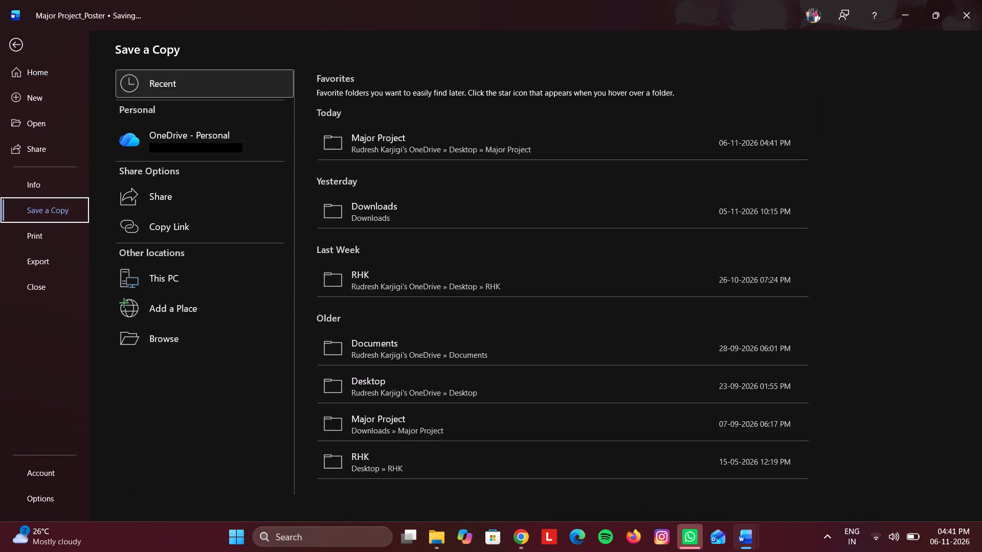
click(161, 333)
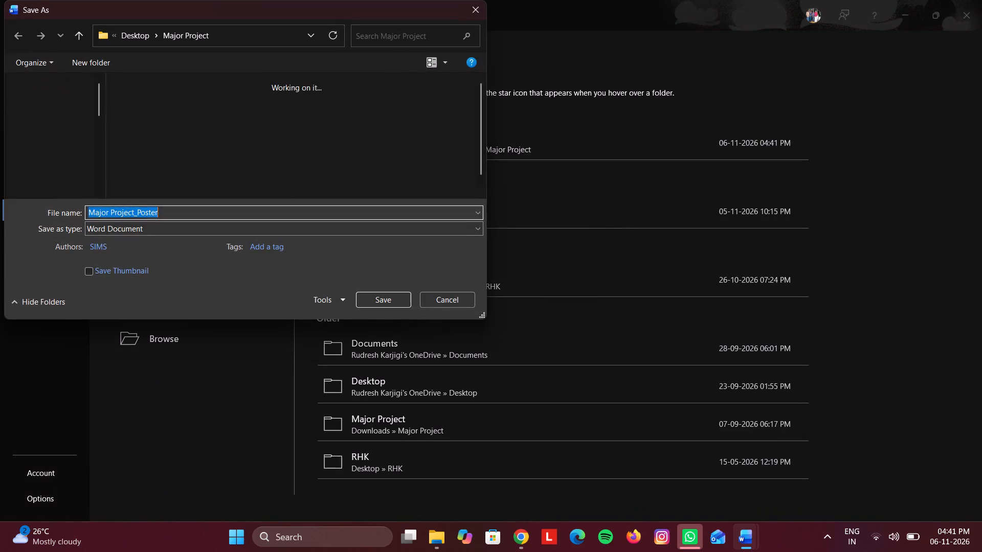
click(142, 229)
click(142, 228)
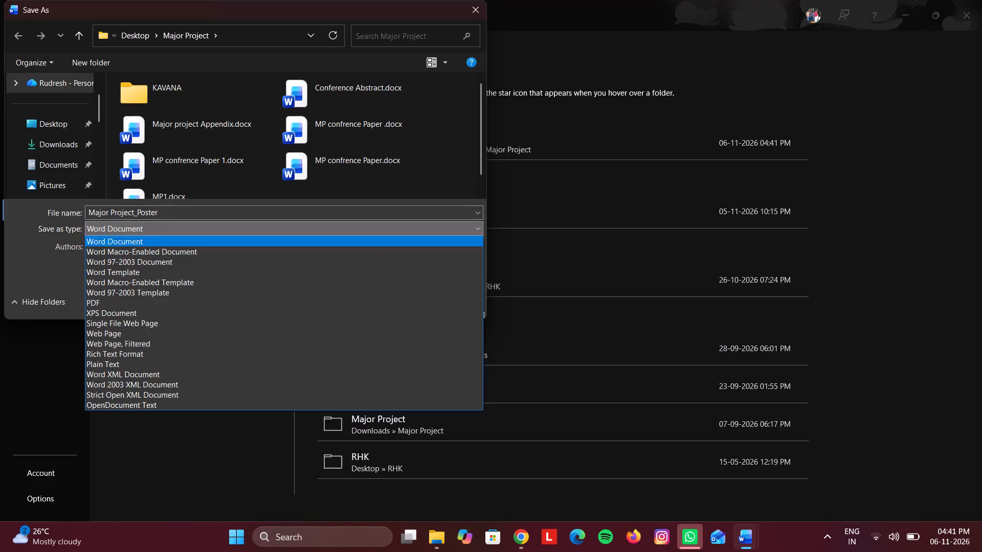
click(138, 302)
scroll(29, 173, down, 2)
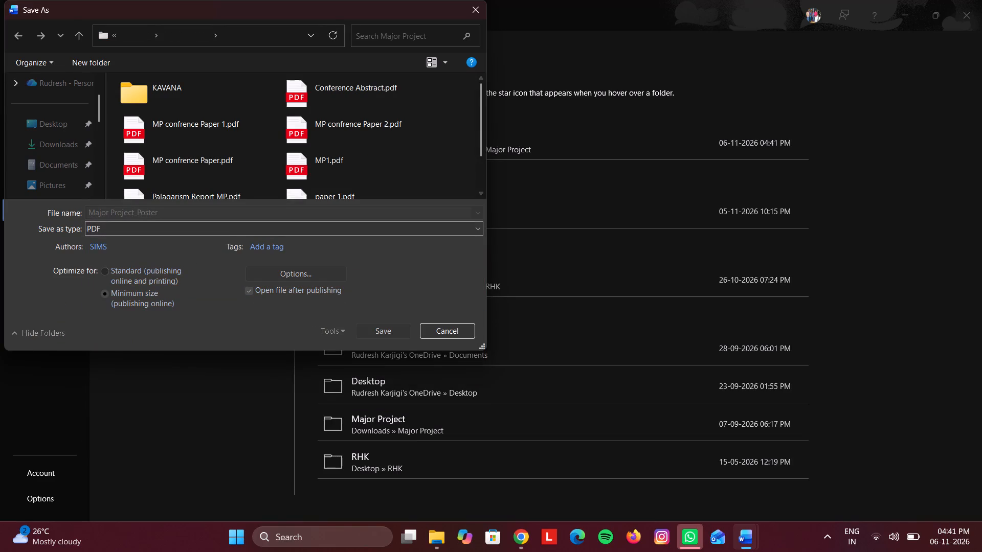
scroll(48, 166, down, 3)
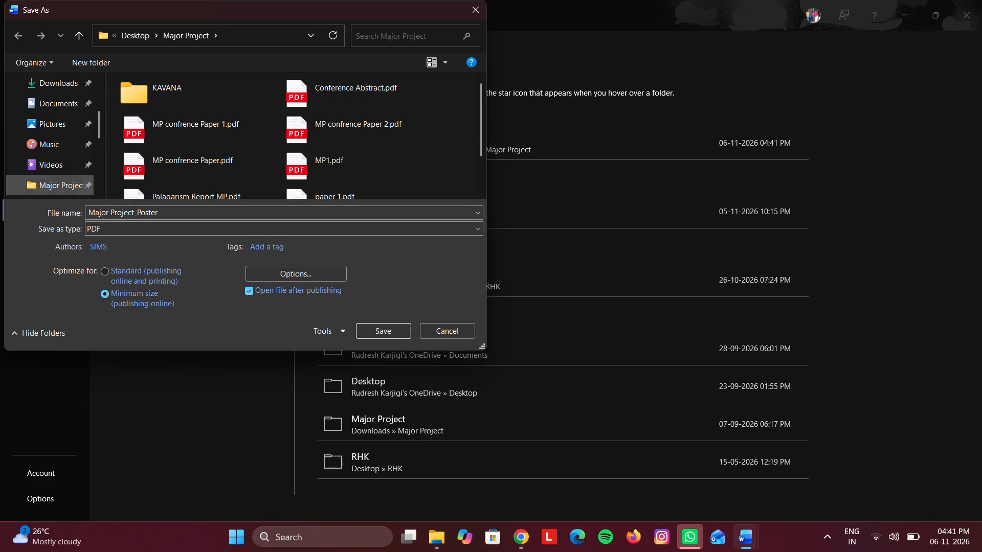
click(57, 180)
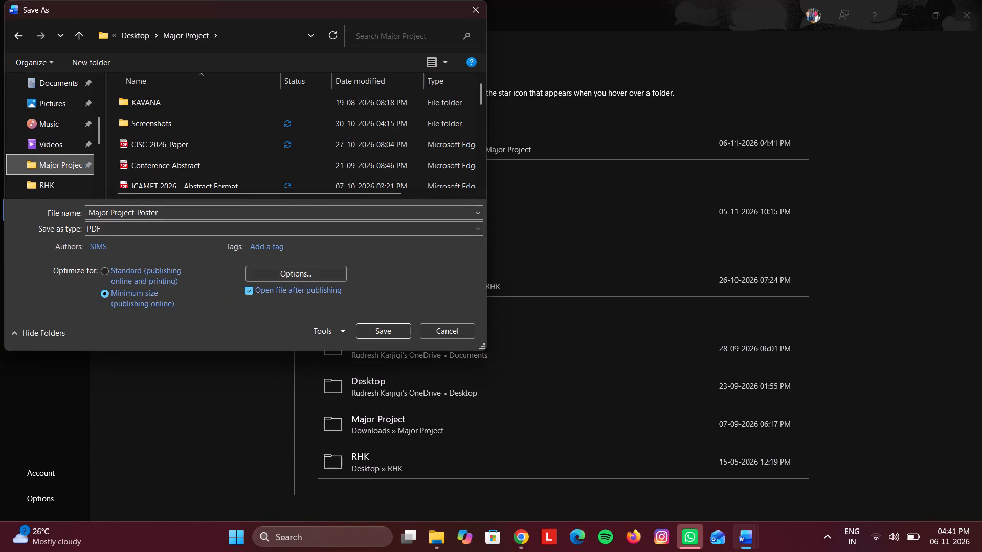
click(369, 328)
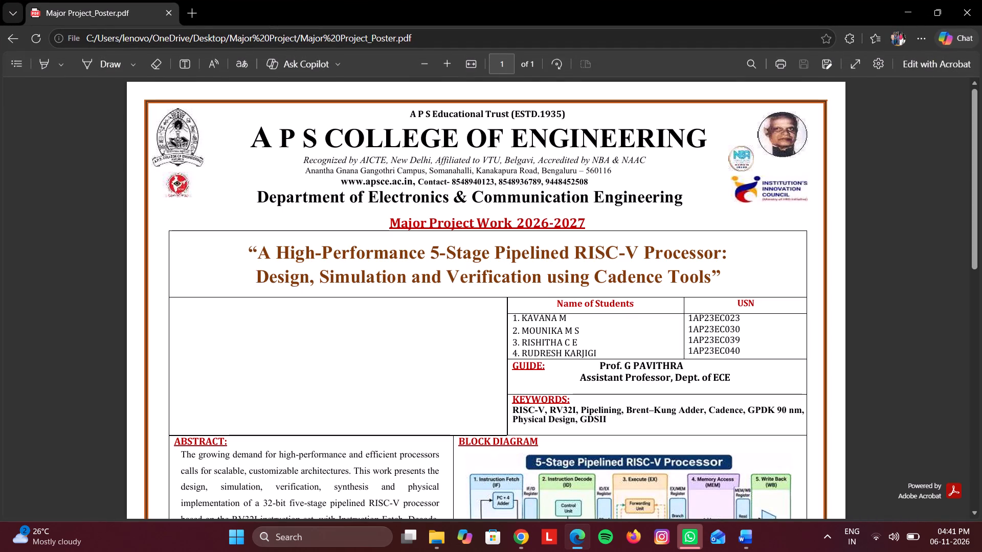
Review the exported PDF poster from the college header to the applications and advantages sections and back.
scroll(631, 349, down, 5)
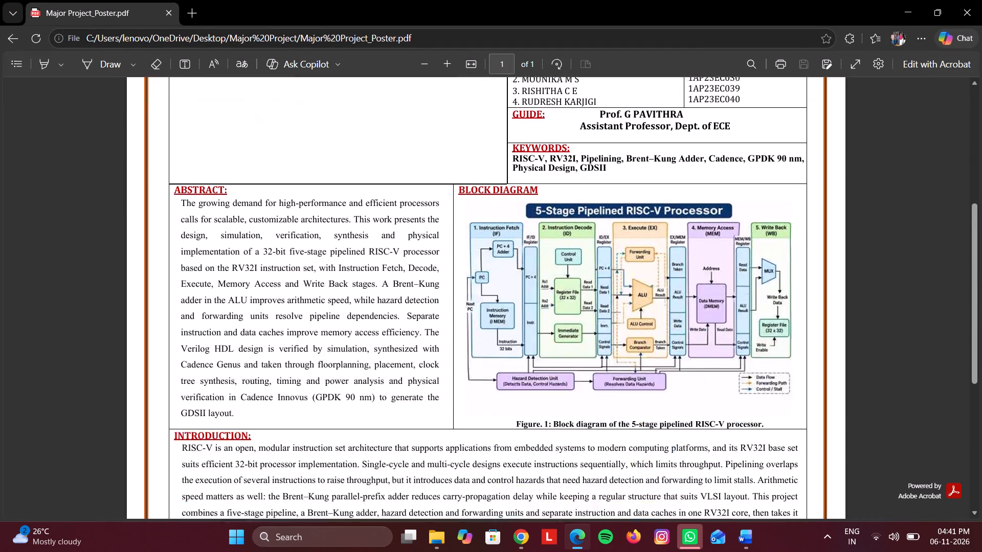
scroll(631, 349, down, 13)
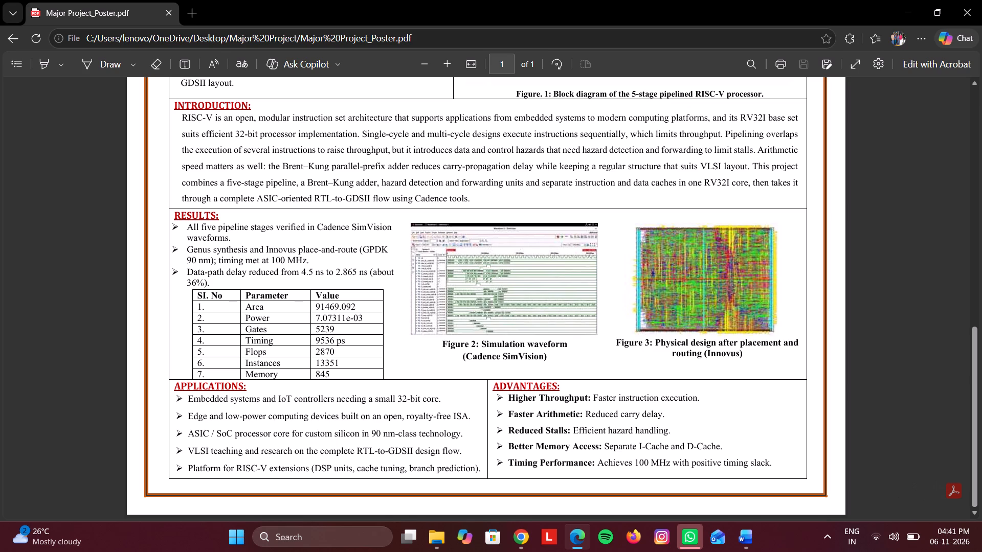
scroll(632, 450, up, 4)
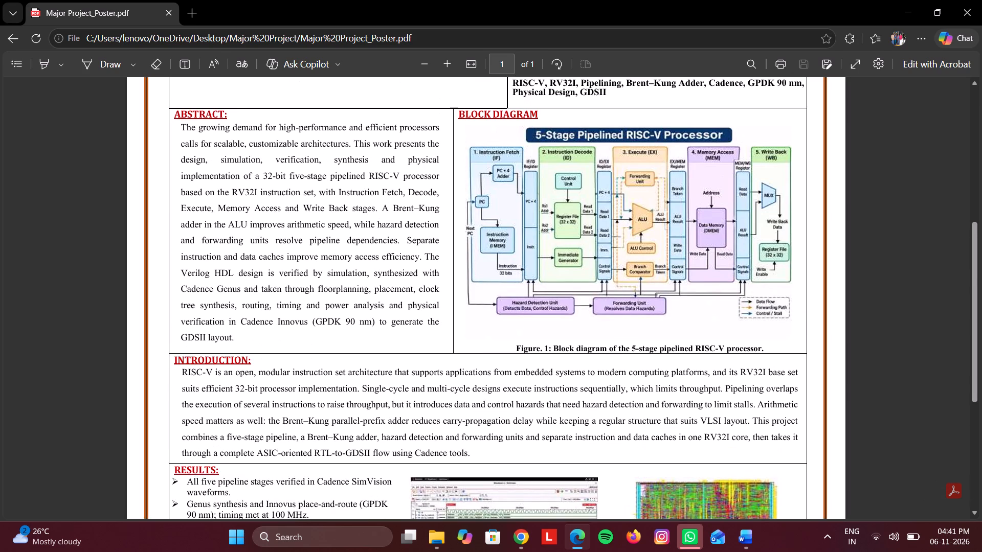
scroll(632, 450, up, 6)
scroll(632, 450, down, 7)
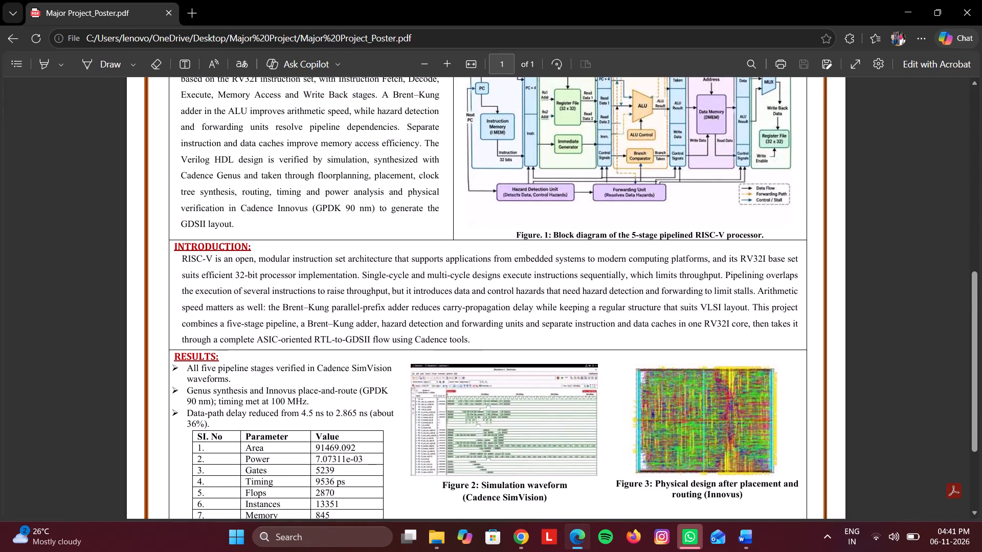
scroll(632, 451, up, 7)
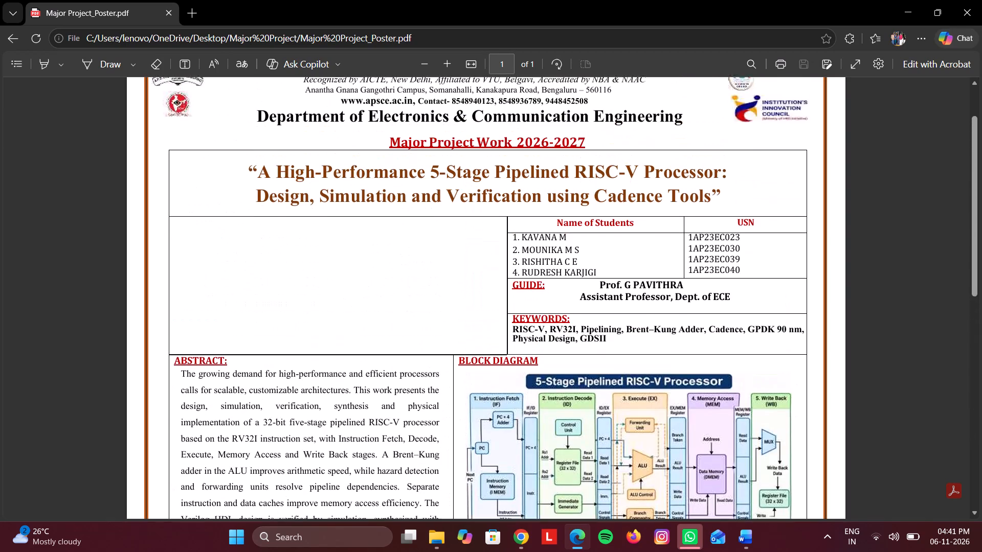
scroll(632, 450, up, 5)
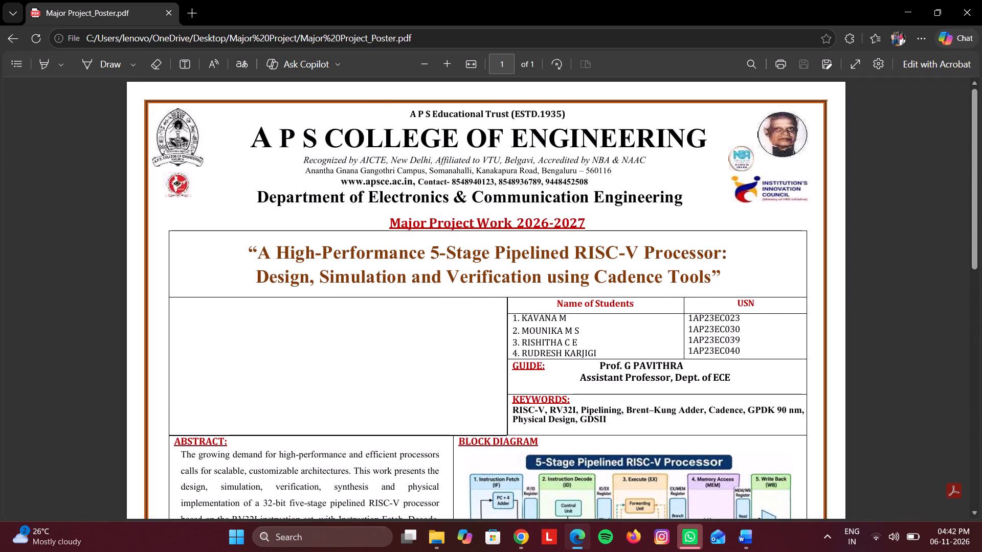
Close the exported PDF and the poster's Word document.
click(972, 15)
click(963, 17)
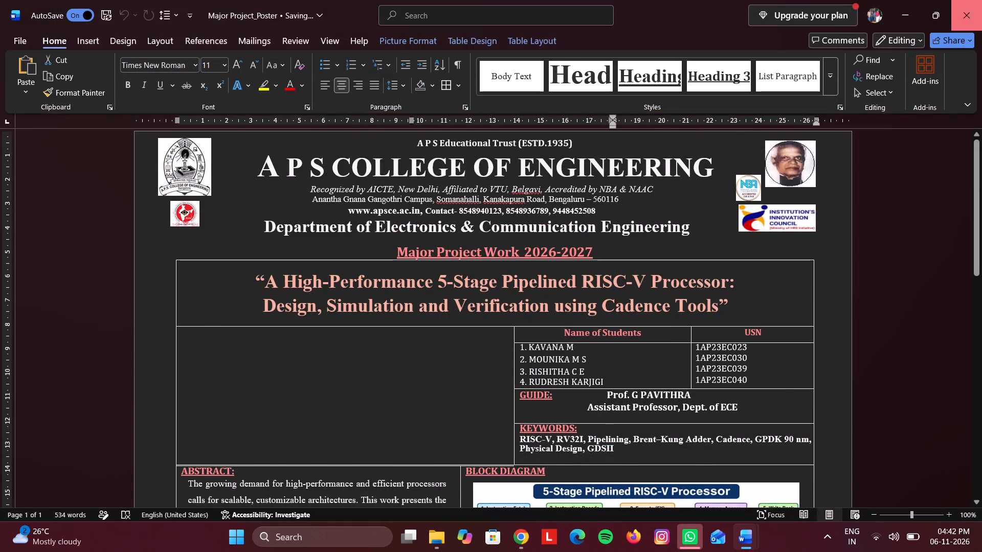
click(971, 16)
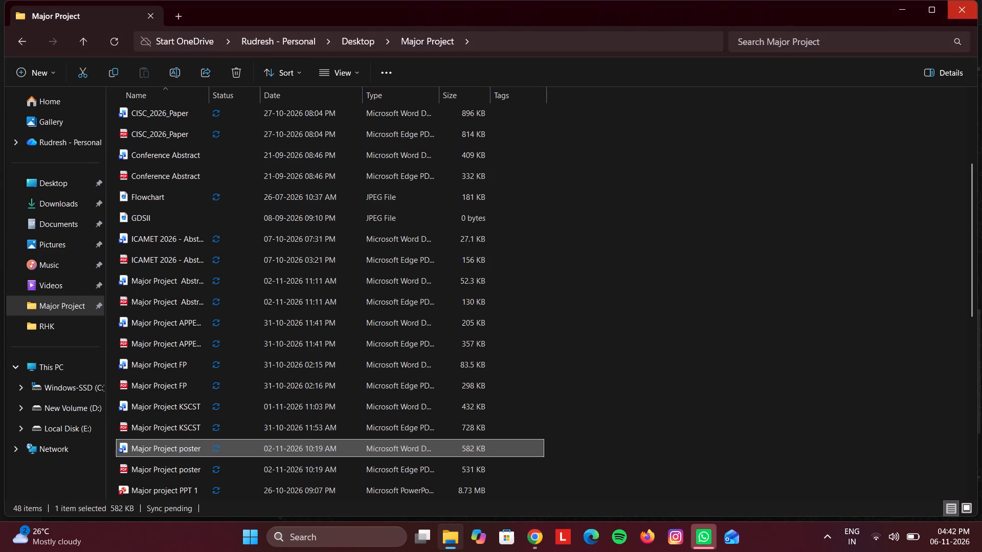
Delete the old Major Project poster Word and PDF files from the Major Project folder and look through the remaining files.
key(Delete)
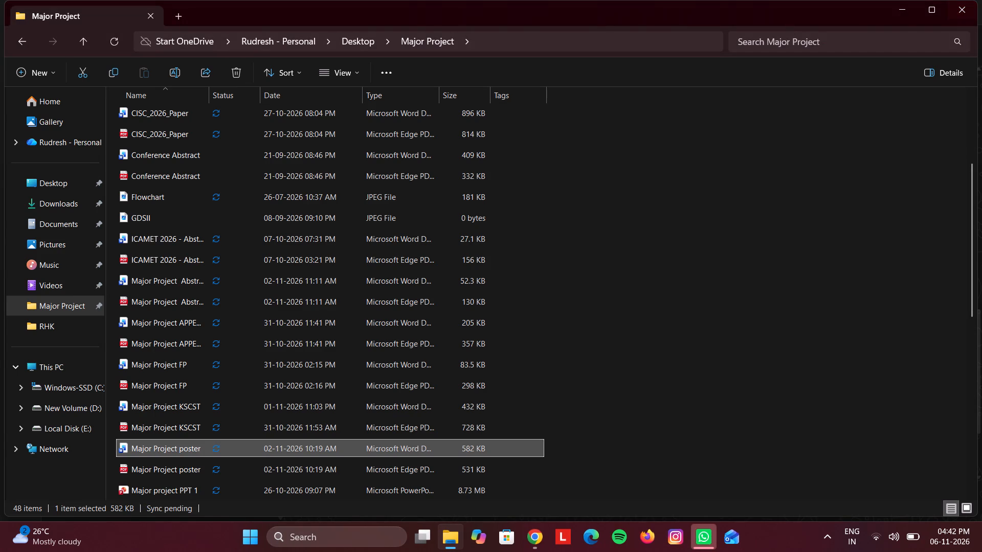
click(190, 448)
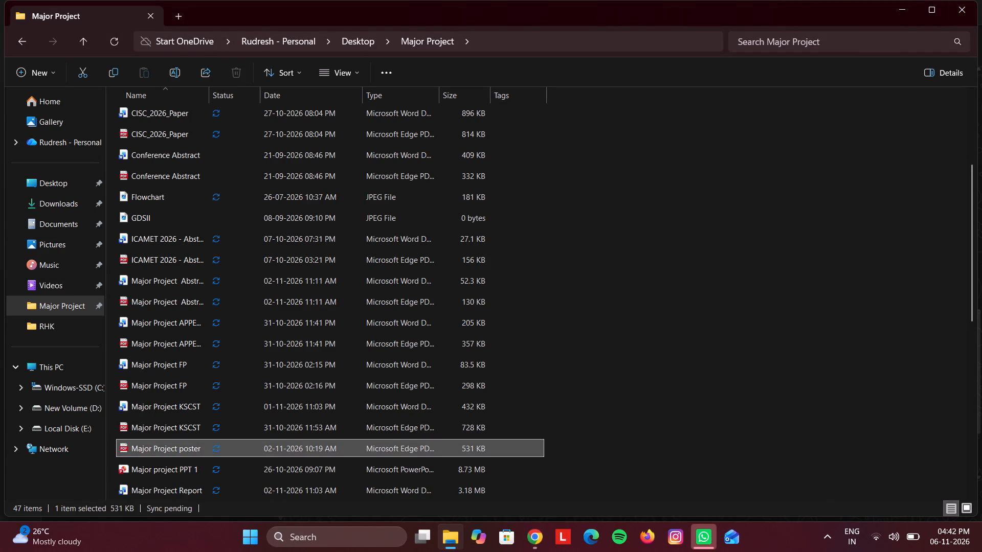
key(Delete)
scroll(587, 397, down, 6)
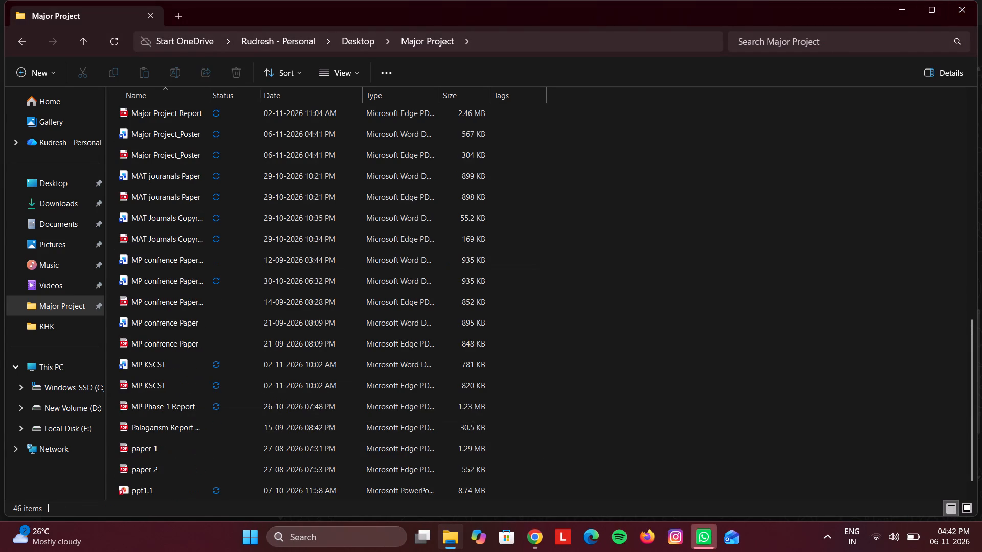
scroll(590, 395, up, 6)
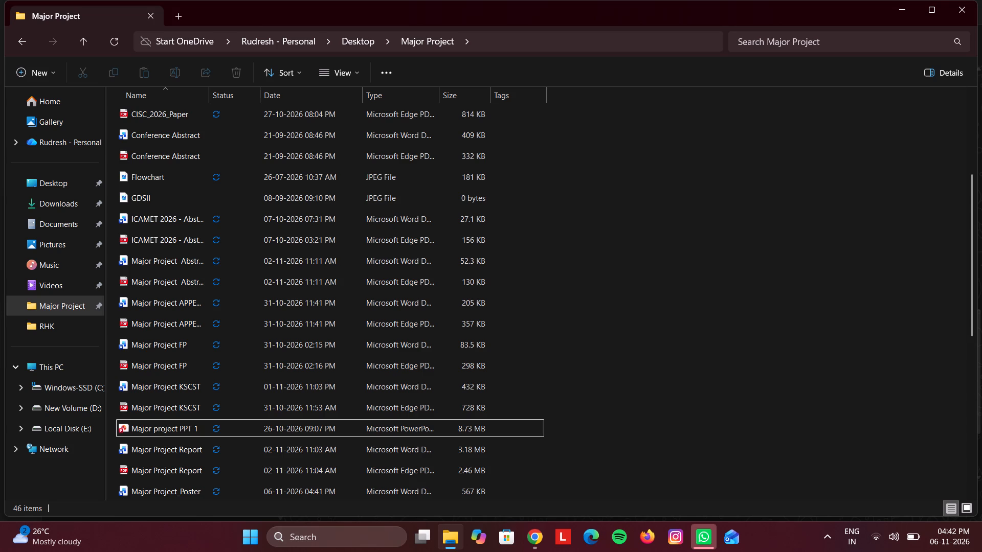
scroll(592, 393, up, 12)
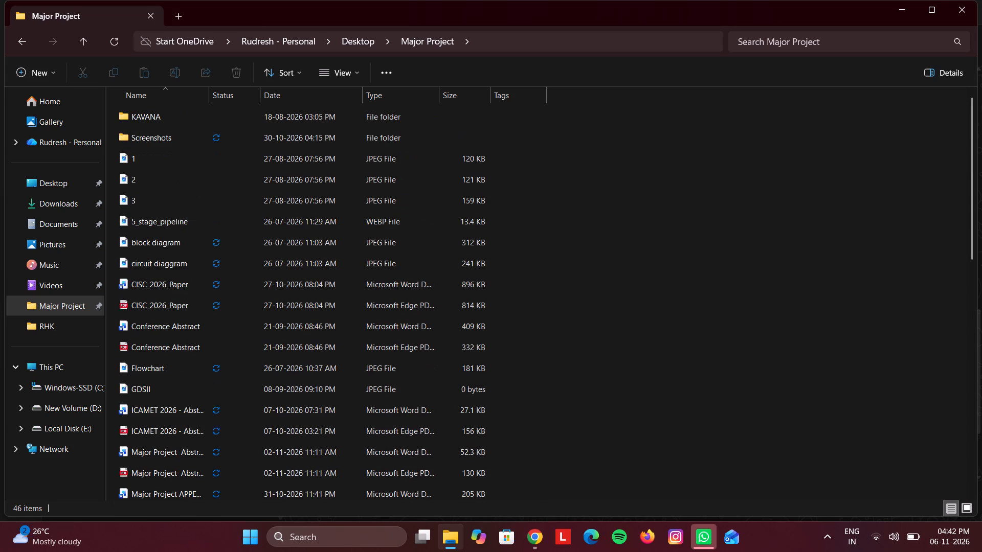